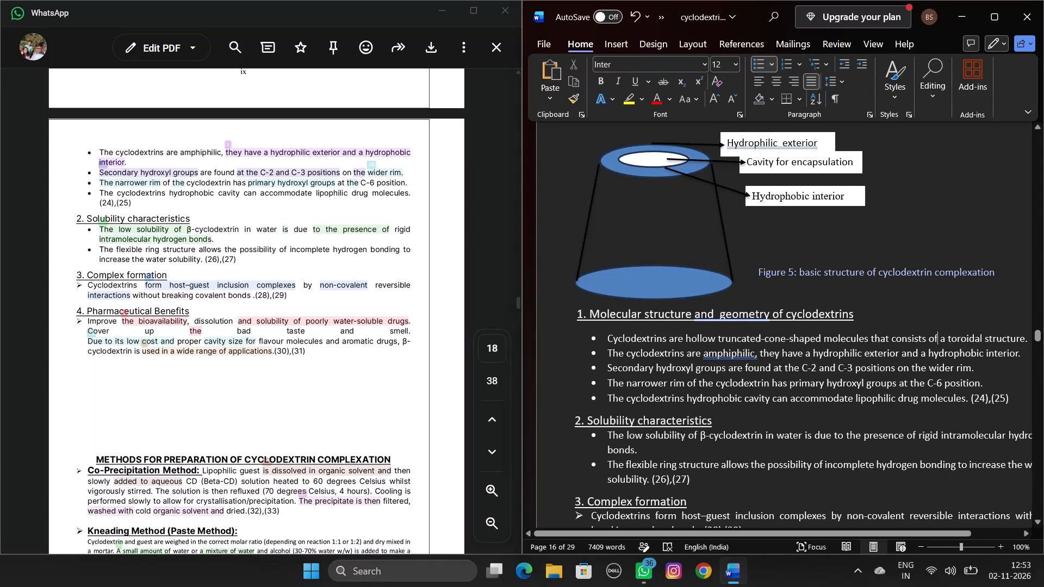
Delete the whole cover page content, from "Practice School Report (BP706PS)" through "Academic Year: 2026-27".
scroll(268, 259, up, 8)
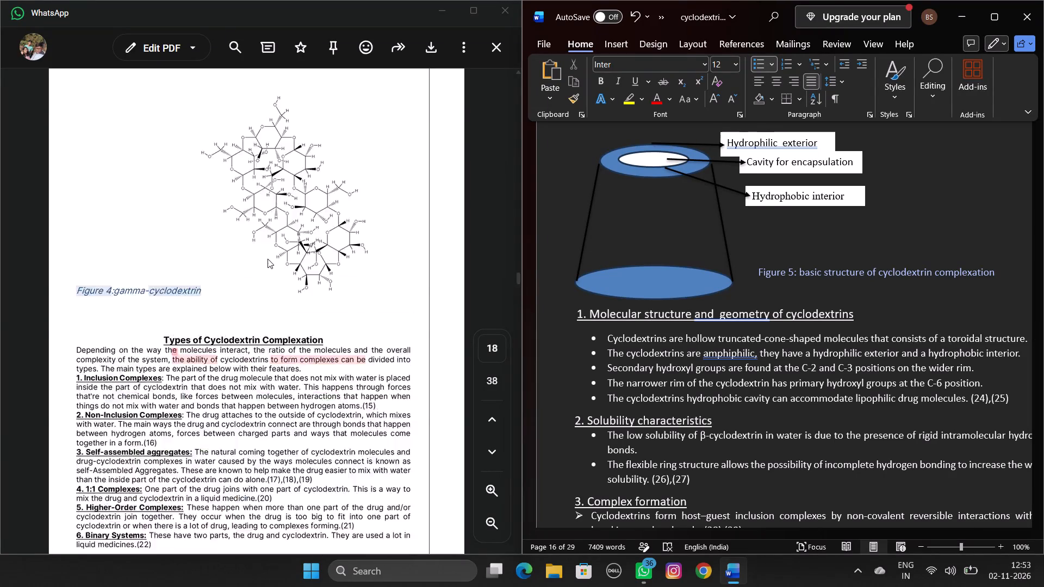
scroll(268, 259, up, 5)
scroll(918, 258, up, 19)
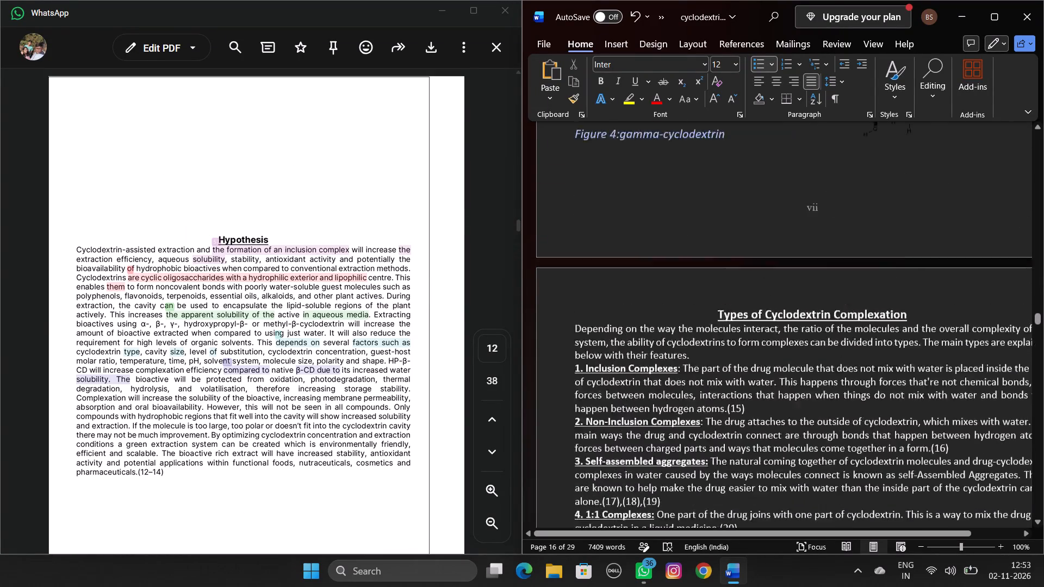
scroll(918, 258, up, 18)
right_click(918, 258)
scroll(918, 258, up, 7)
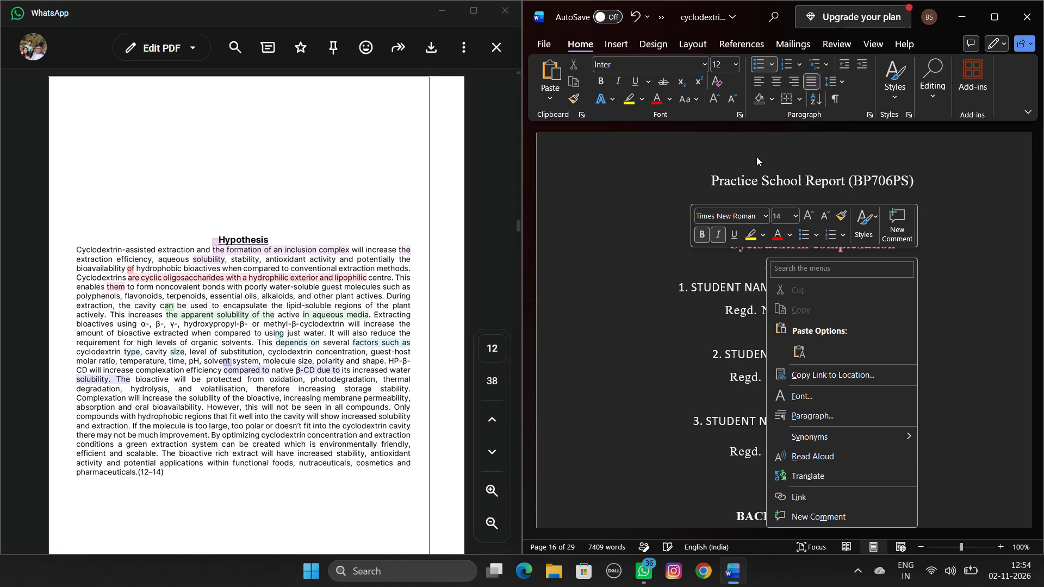
click(627, 170)
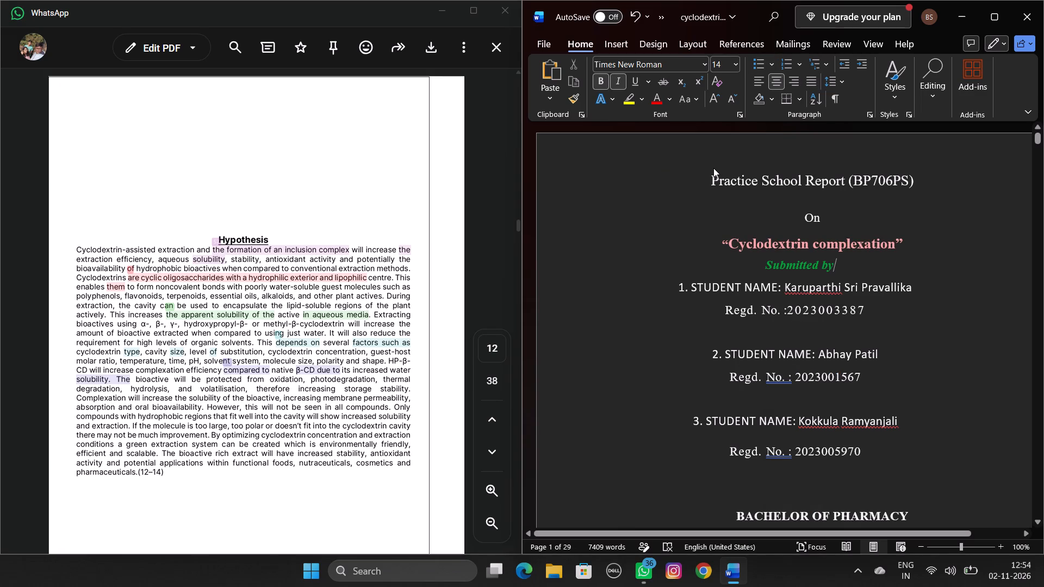
drag(700, 183, 811, 225)
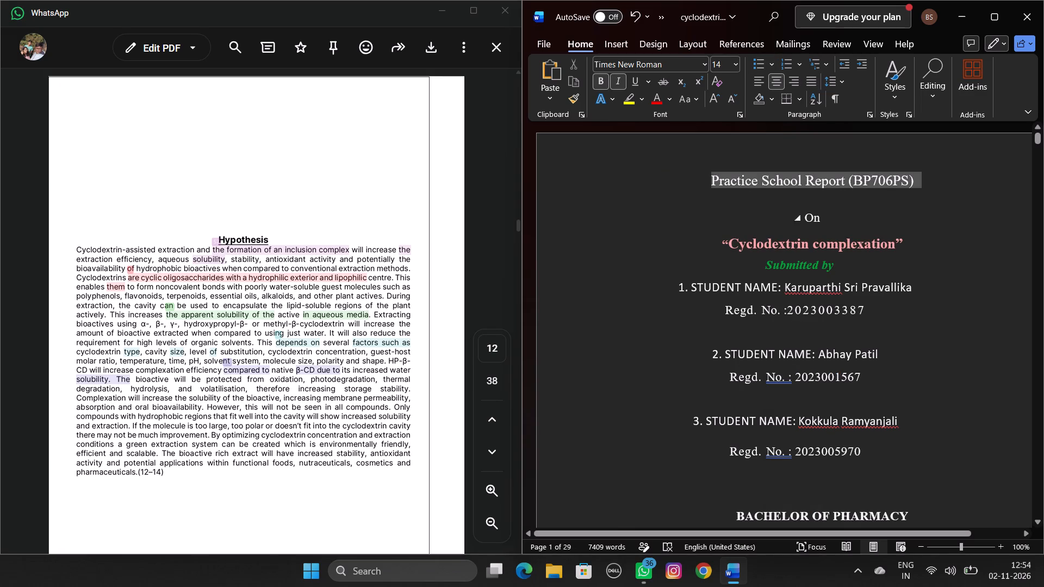
drag(811, 225, 909, 510)
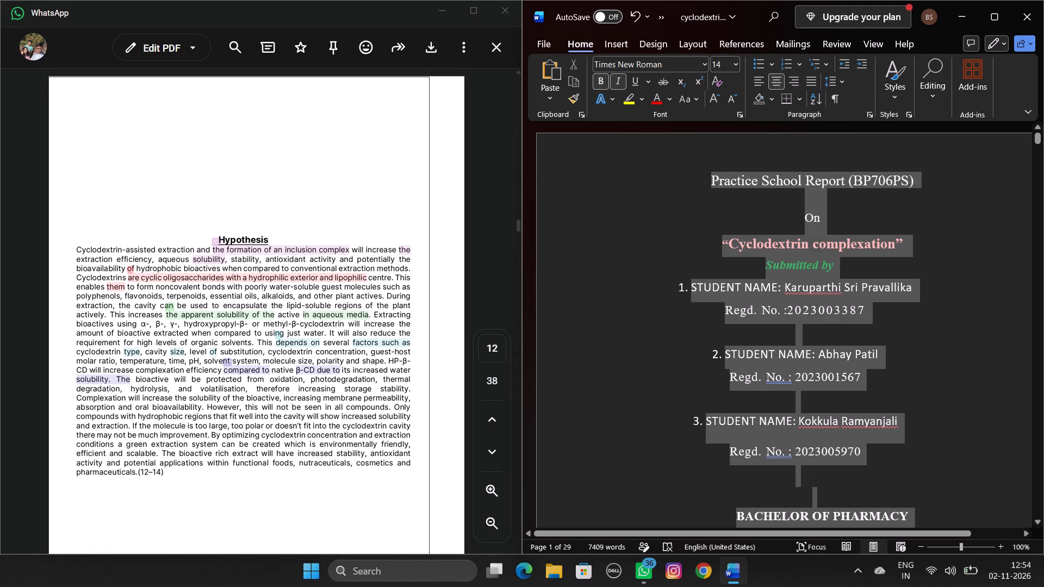
drag(909, 510, 893, 526)
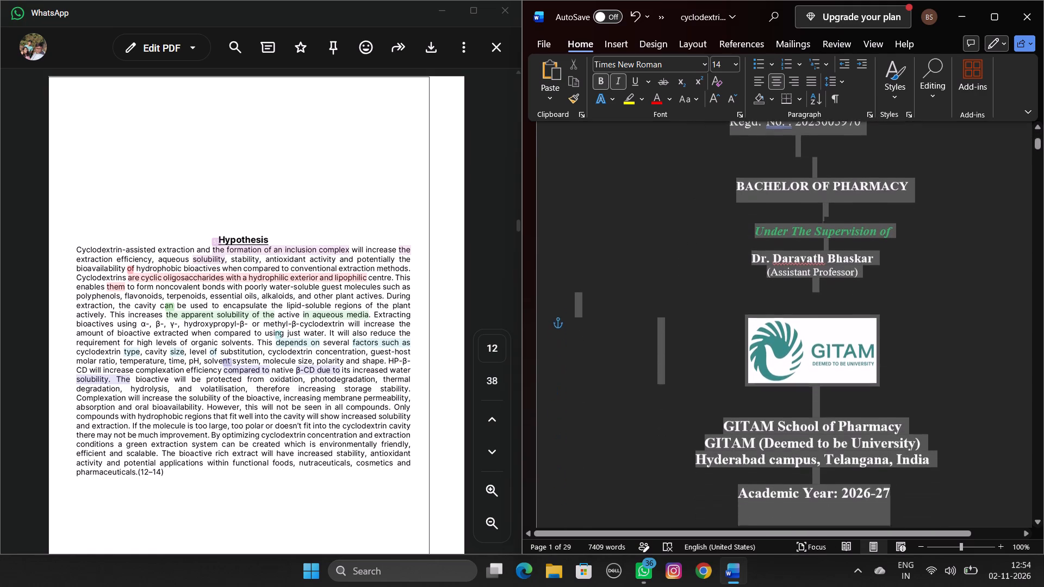
drag(893, 526, 897, 424)
key(BackSpace)
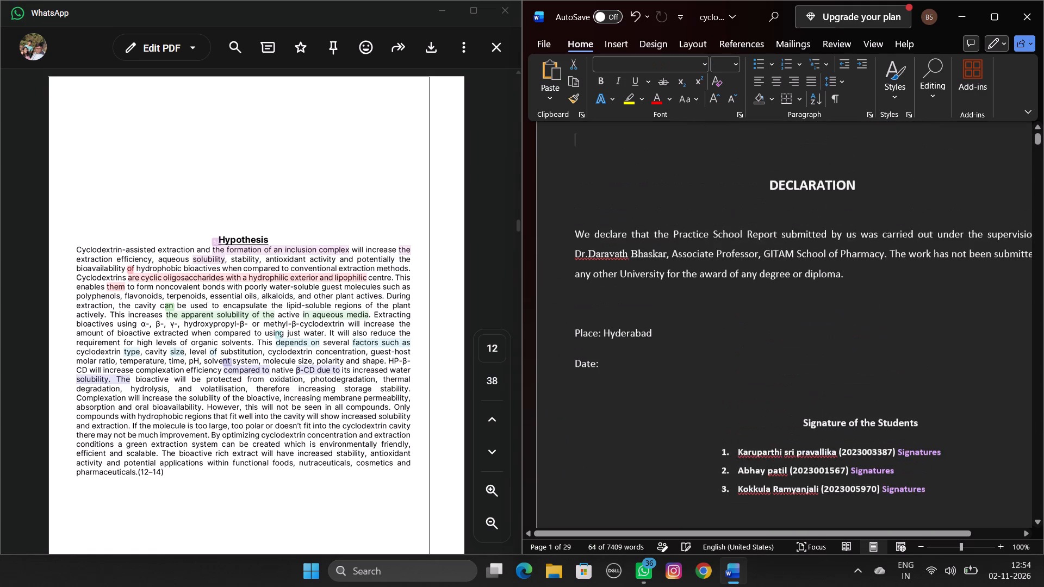
Delete the Declaration section, from its heading through the list of student signatures.
drag(755, 182, 869, 347)
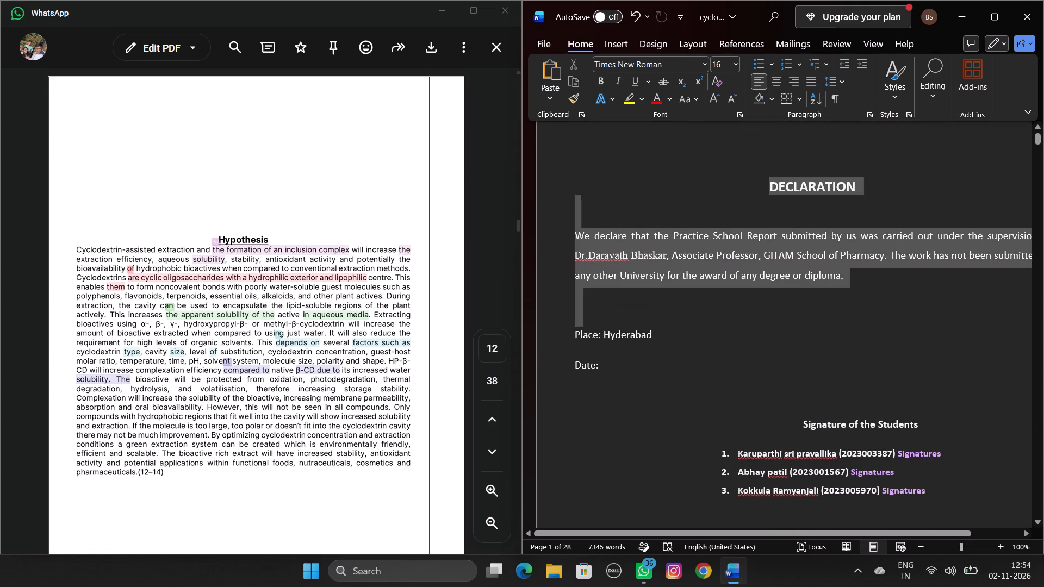
drag(869, 347, 927, 495)
key(BackSpace)
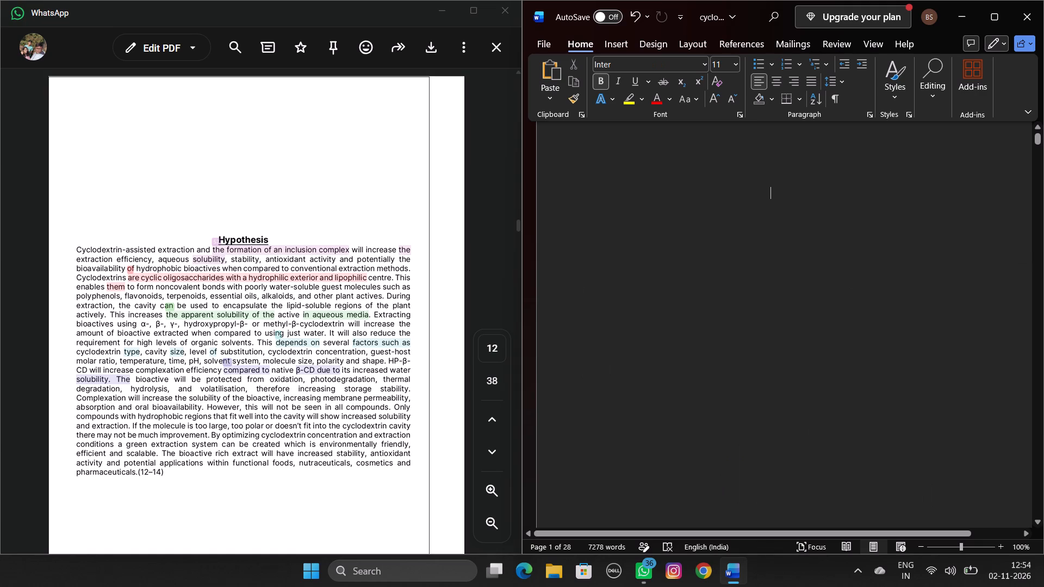
key(BackSpace)
Delete the Certificate section, from its heading through the supervisor's name, designation and signature lines.
scroll(927, 495, down, 5)
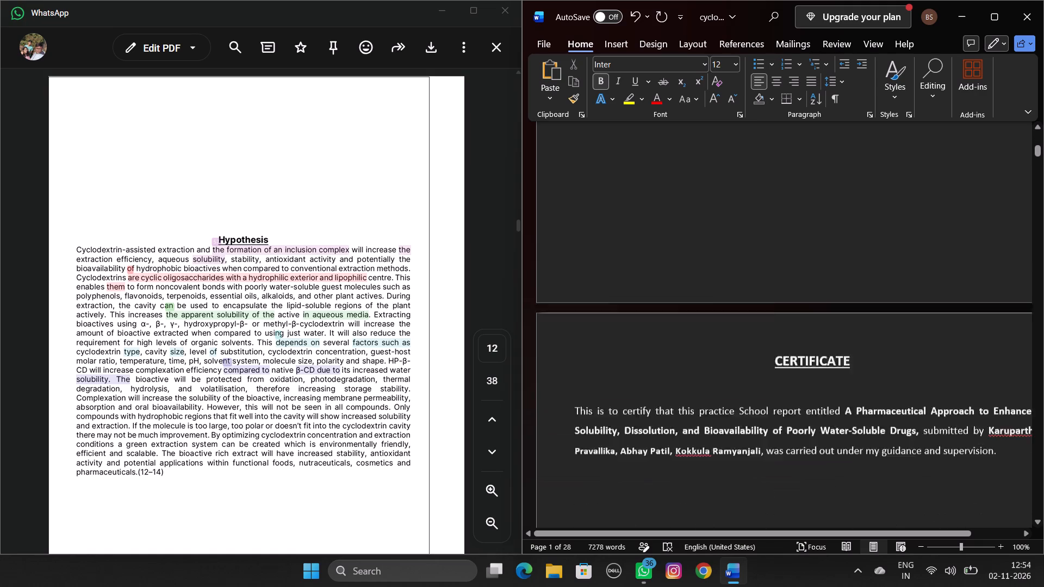
scroll(927, 495, down, 1)
scroll(872, 403, up, 1)
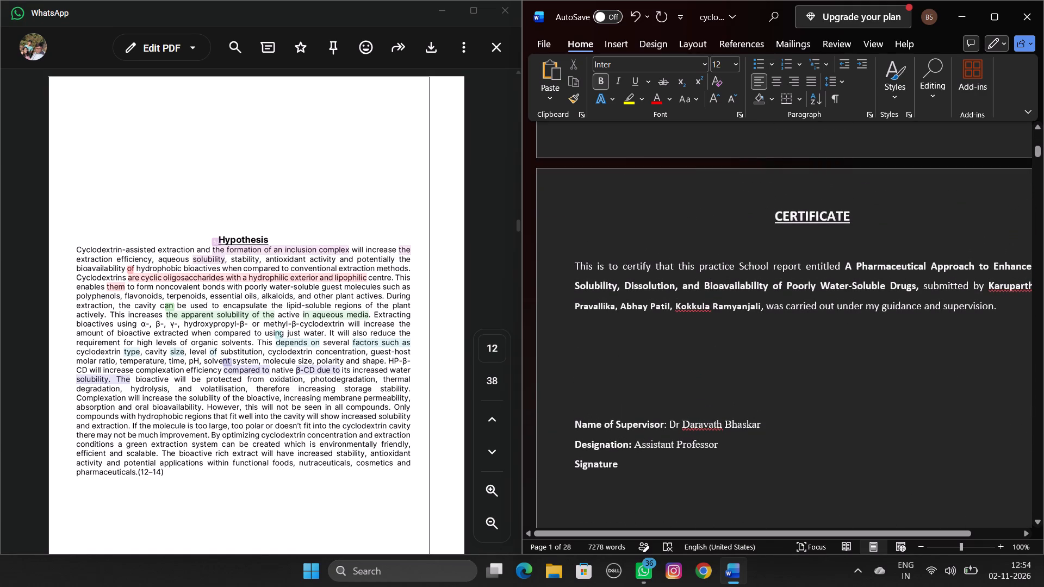
drag(771, 218, 760, 467)
key(BackSpace)
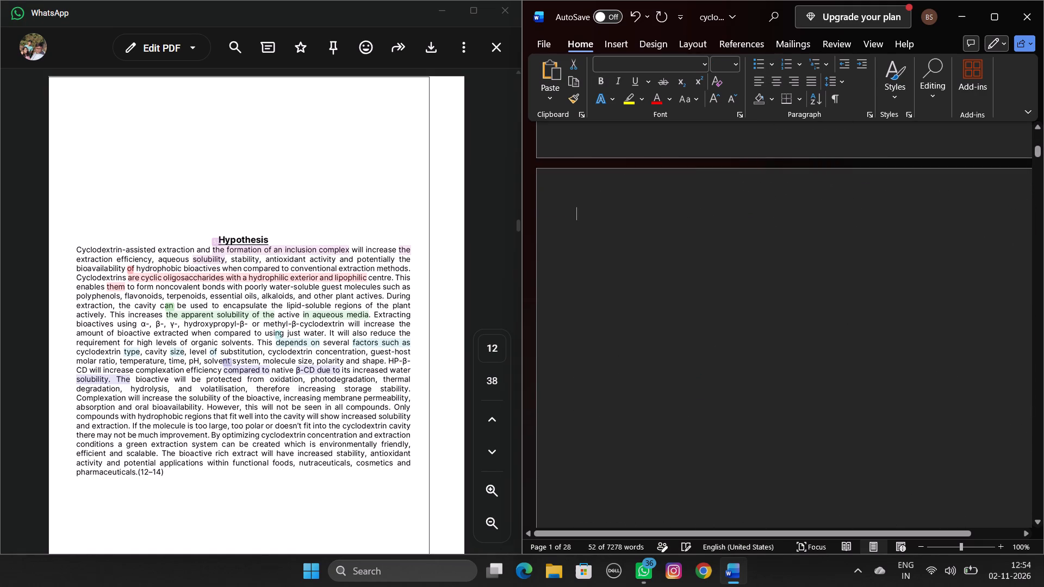
Delete the whole Acknowledgement section, from its heading through "our Practice School work (BP706PS).", maximizing the document window along the way.
scroll(760, 467, down, 3)
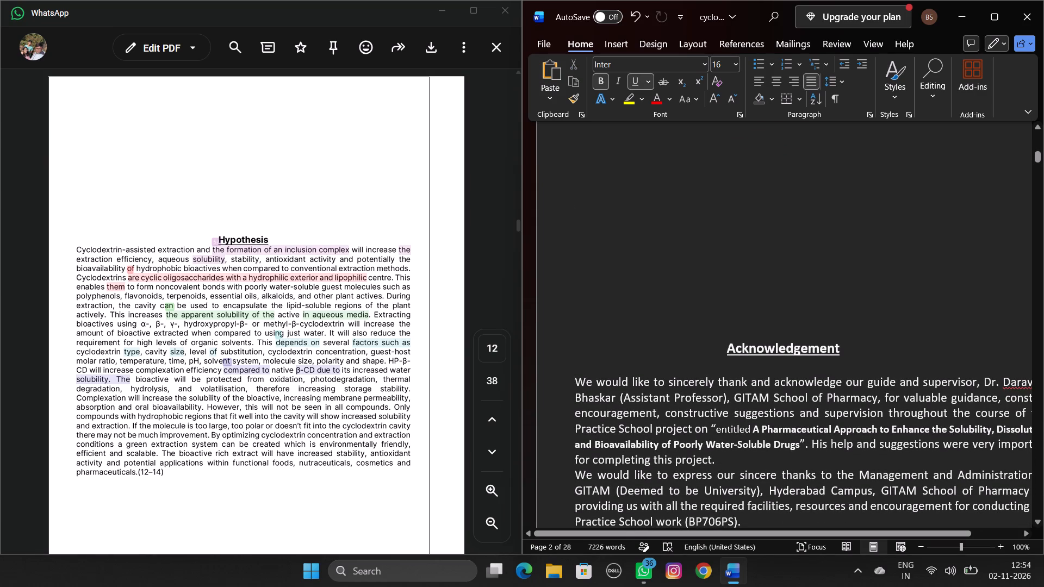
drag(715, 340, 940, 475)
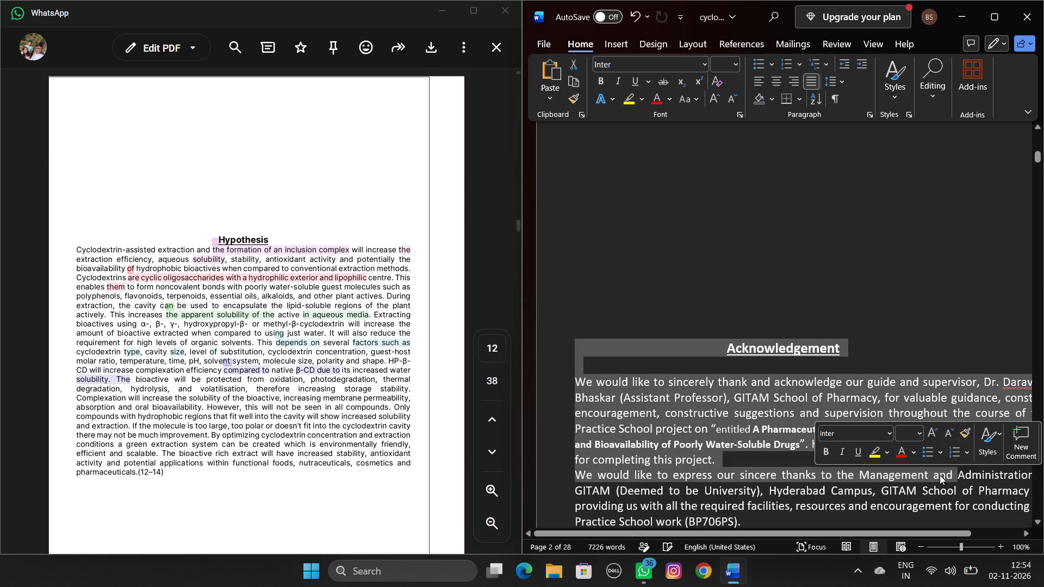
click(983, 15)
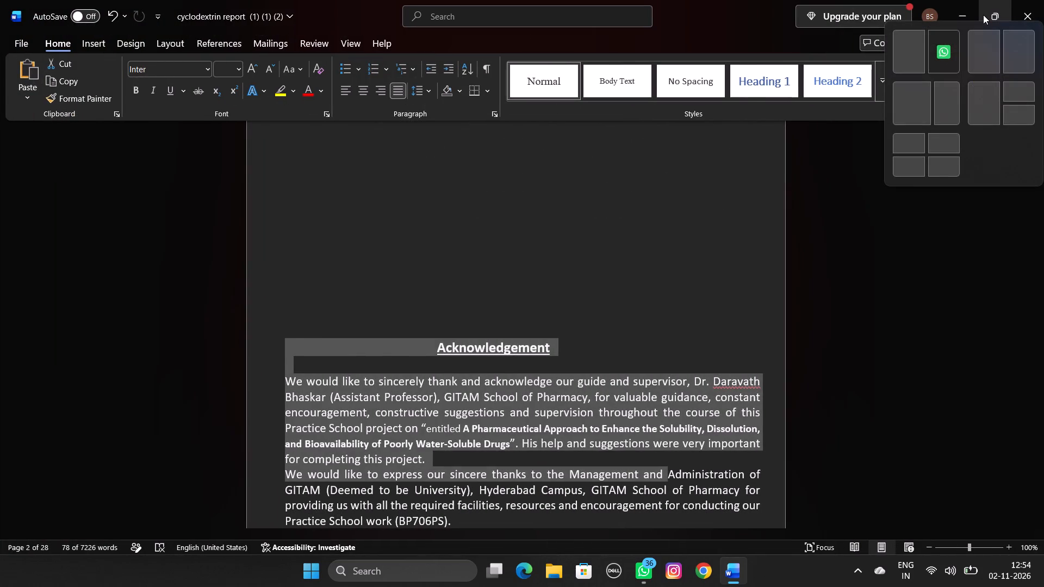
key(BackSpace)
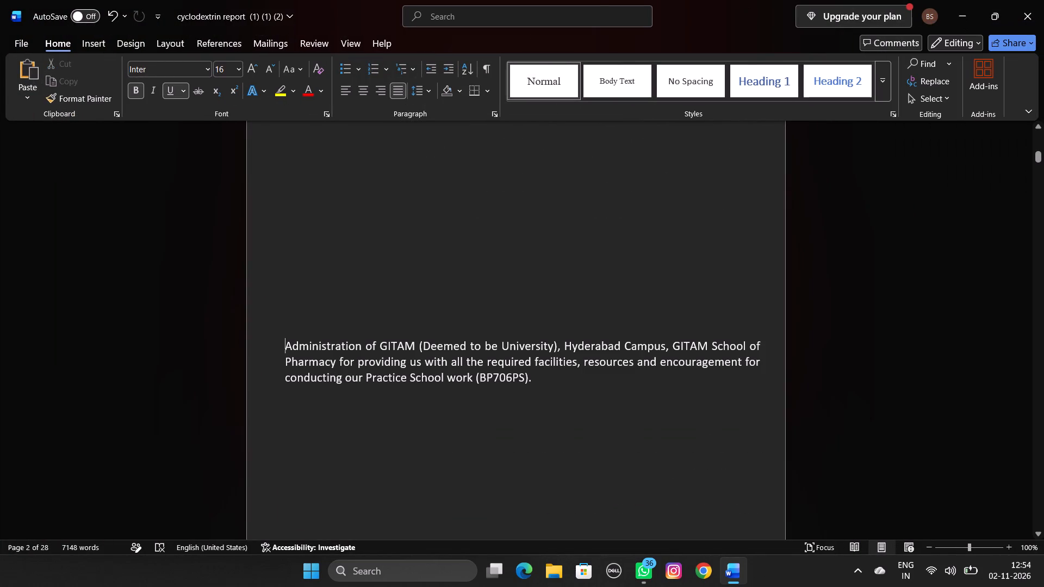
drag(560, 389, 307, 336)
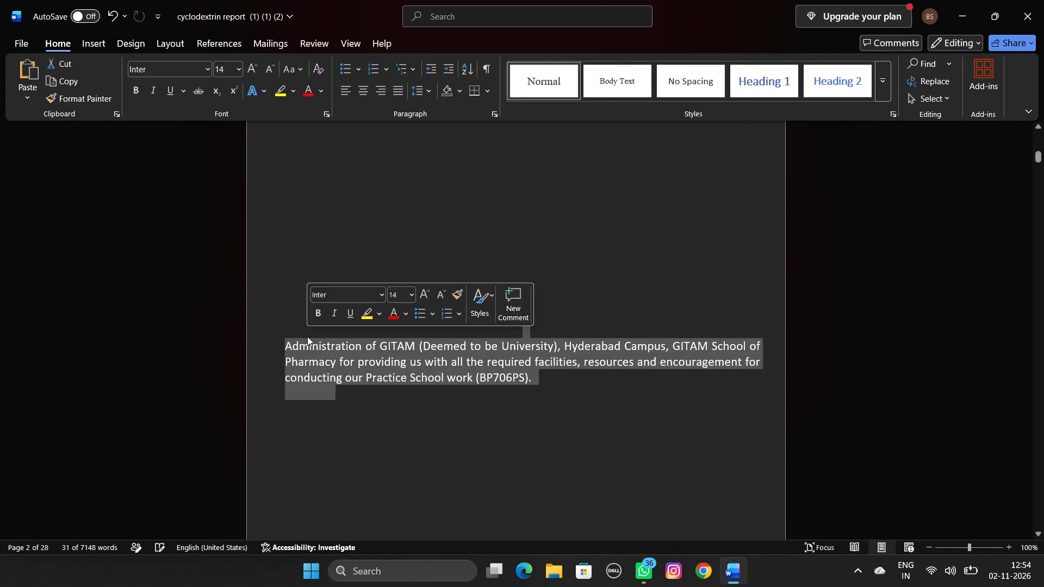
key(BackSpace)
Remove the empty lines and blank pages left above the "Submitted by:" list by the deleted sections.
key(BackSpace)
key(BackSpace)
key(BackSpace)
key(BackSpace)
key(BackSpace)
key(BackSpace)
key(BackSpace)
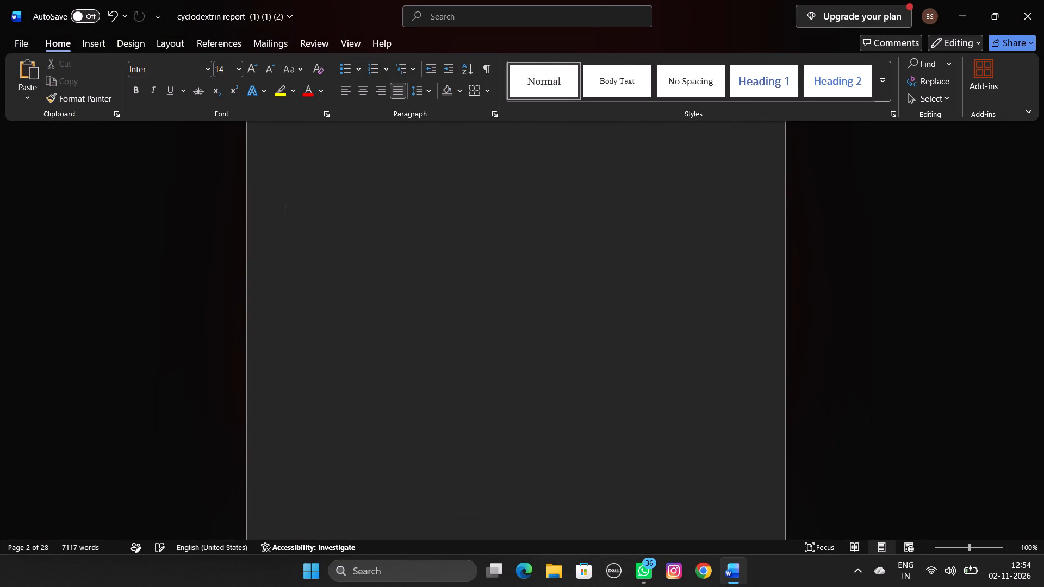
key(BackSpace)
key(BackSpace)
key(BackSpace)
key(BackSpace)
key(BackSpace)
key(BackSpace)
key(BackSpace)
key(BackSpace)
key(BackSpace)
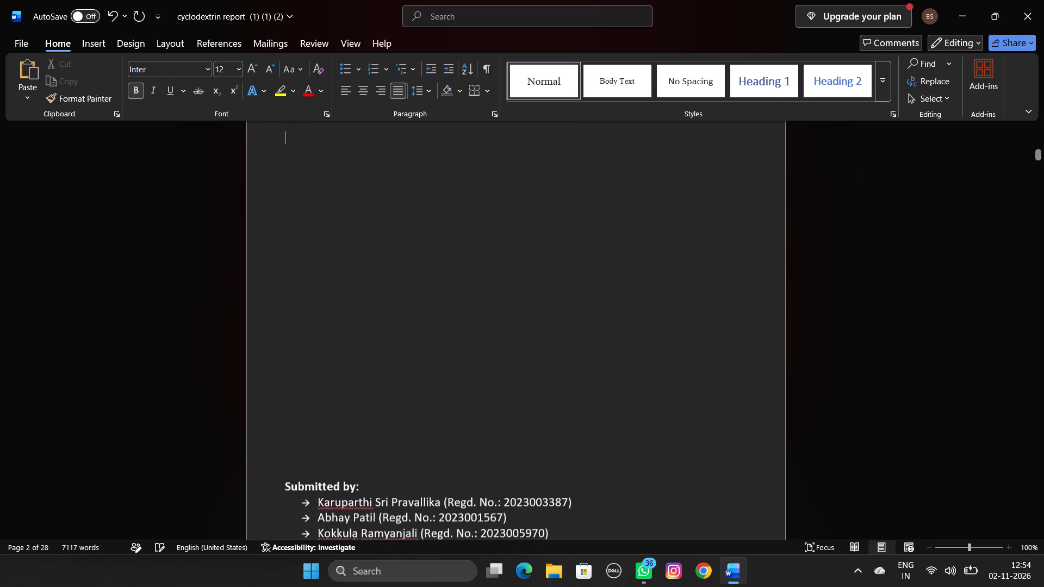
key(BackSpace)
key(BackSpace)
key(BackSpace)
key(BackSpace)
key(BackSpace)
key(BackSpace)
key(BackSpace)
key(BackSpace)
key(BackSpace)
key(BackSpace)
key(BackSpace)
key(BackSpace)
key(BackSpace)
key(BackSpace)
key(BackSpace)
key(BackSpace)
key(BackSpace)
key(BackSpace)
key(BackSpace)
key(BackSpace)
key(BackSpace)
key(BackSpace)
key(BackSpace)
key(BackSpace)
key(BackSpace)
key(BackSpace)
key(BackSpace)
key(BackSpace)
key(BackSpace)
key(BackSpace)
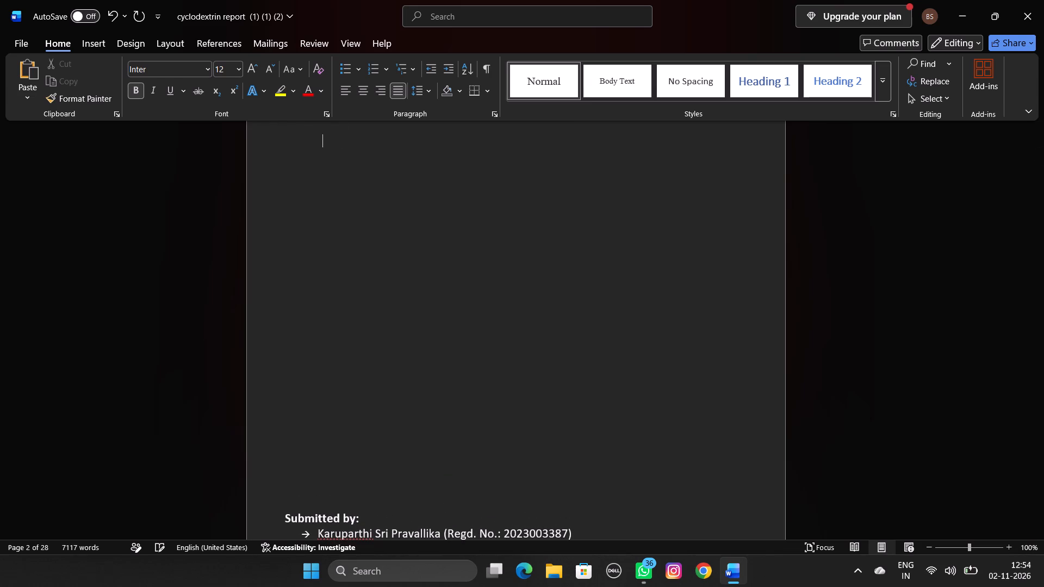
key(BackSpace)
key(BackSpace)
key(BackSpace)
key(BackSpace)
key(BackSpace)
key(BackSpace)
key(BackSpace)
key(BackSpace)
key(BackSpace)
key(BackSpace)
key(BackSpace)
key(BackSpace)
key(BackSpace)
key(BackSpace)
key(BackSpace)
key(BackSpace)
key(BackSpace)
key(BackSpace)
key(BackSpace)
key(BackSpace)
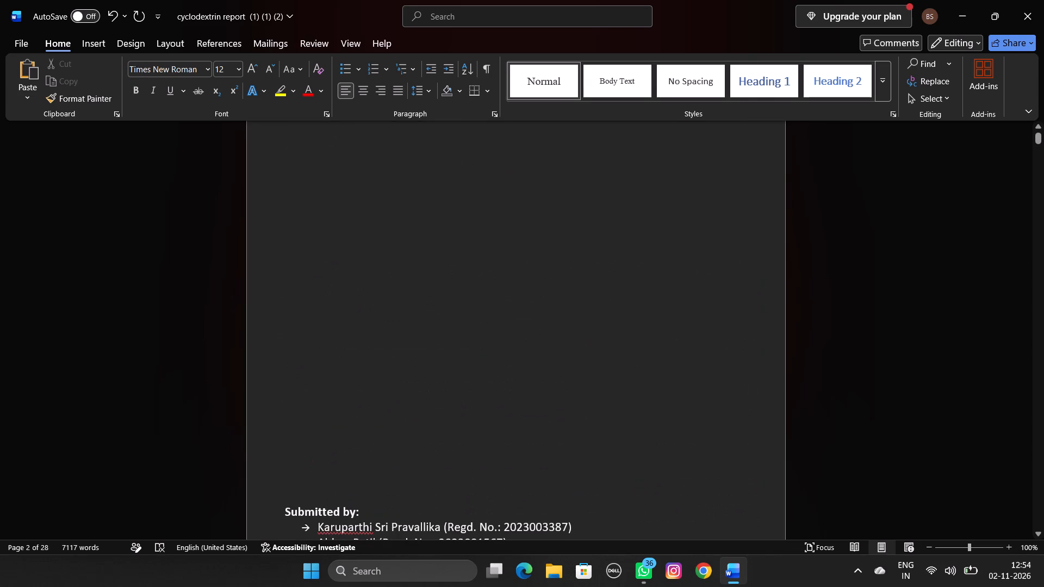
Delete the "Submitted by:" student list and the whole Abstract section, including the blank lines above them.
scroll(307, 336, down, 2)
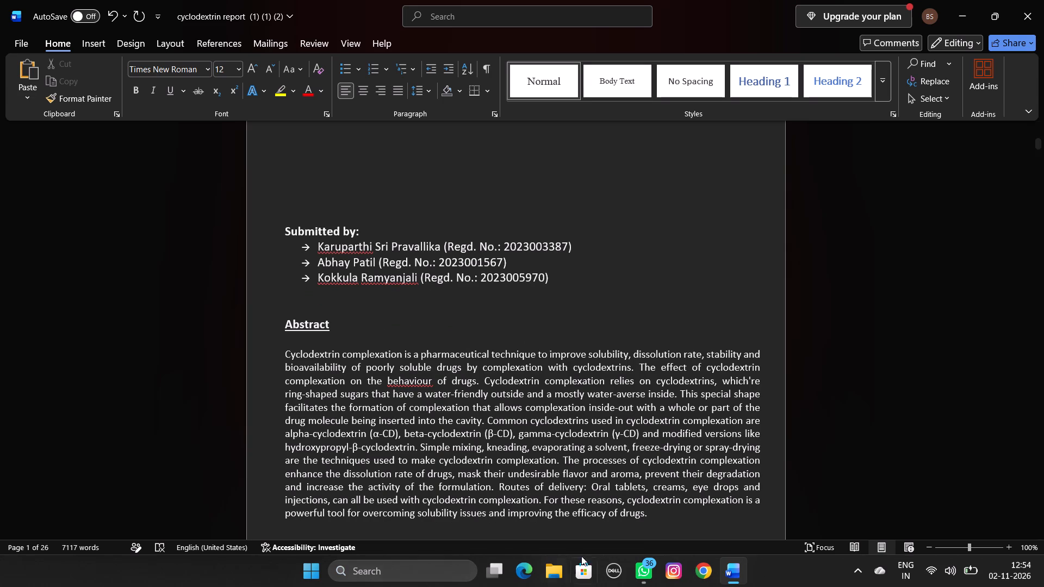
drag(662, 514, 256, 167)
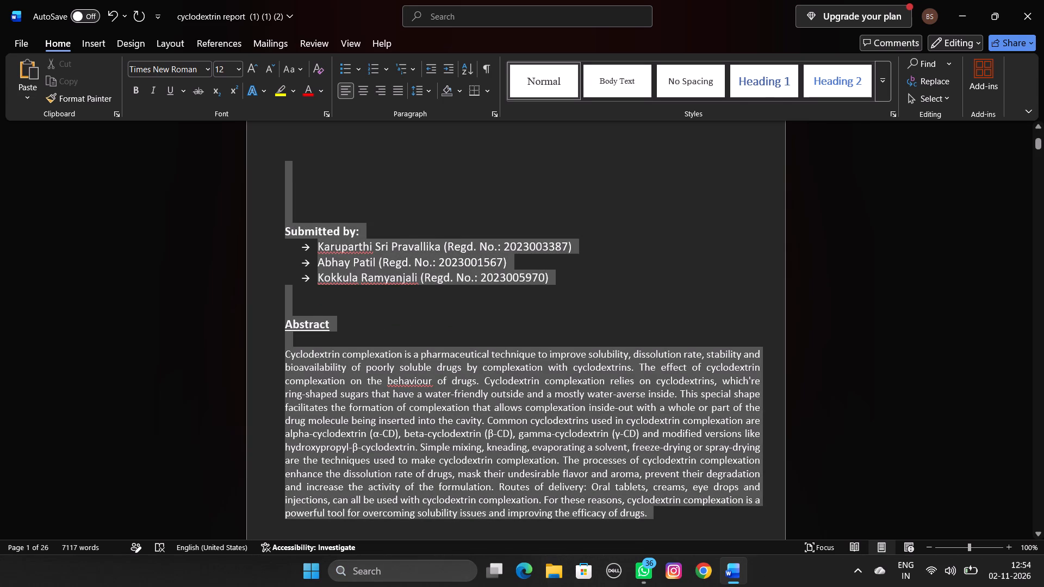
drag(256, 167, 266, 104)
key(BackSpace)
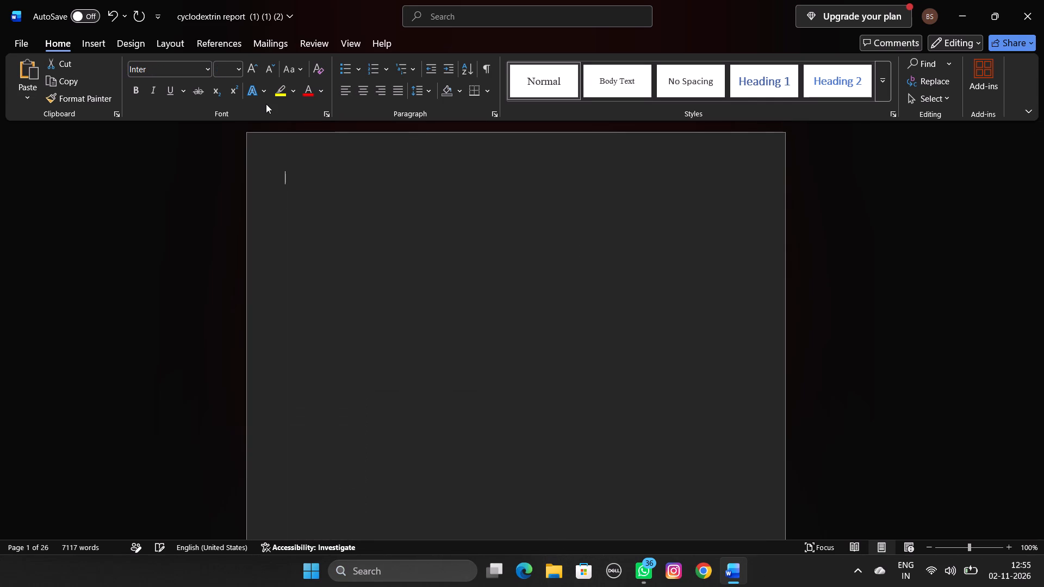
Go to the Table of Contents.
scroll(424, 241, down, 3)
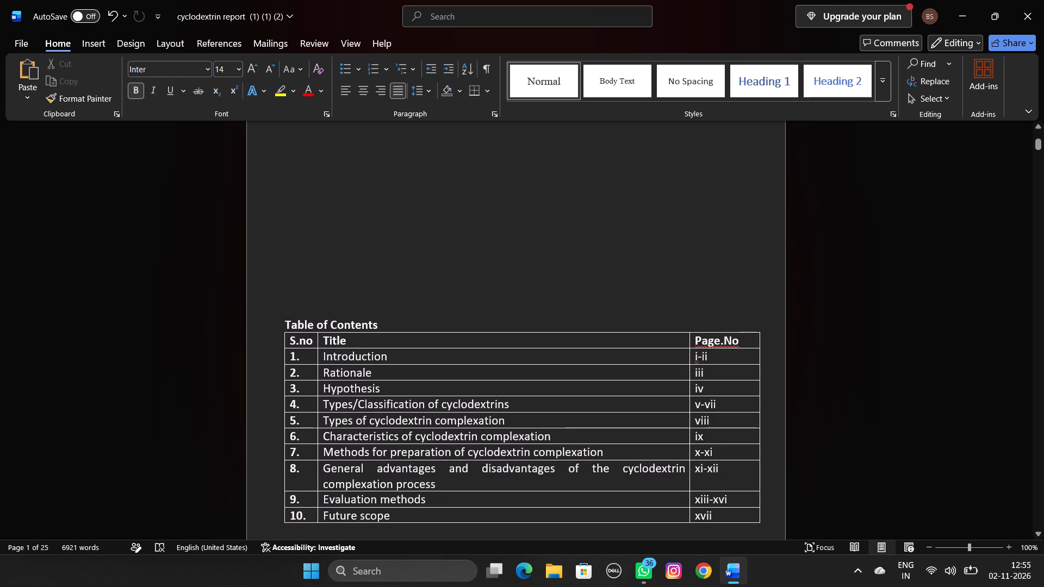
Delete the Table of Contents and the lists of tables and figures that precede the Introduction.
scroll(631, 472, down, 11)
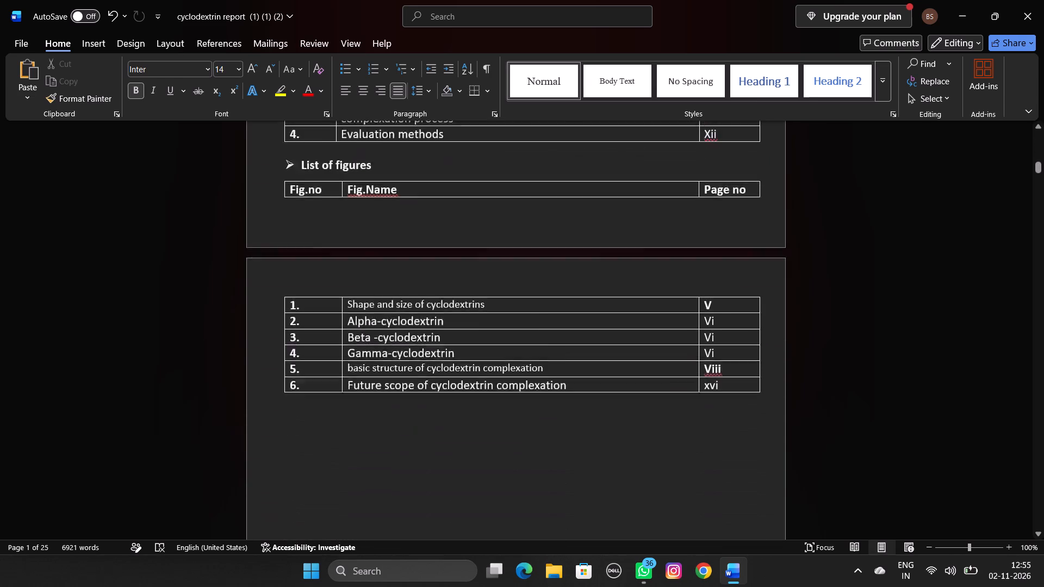
scroll(631, 472, down, 5)
scroll(631, 472, up, 1)
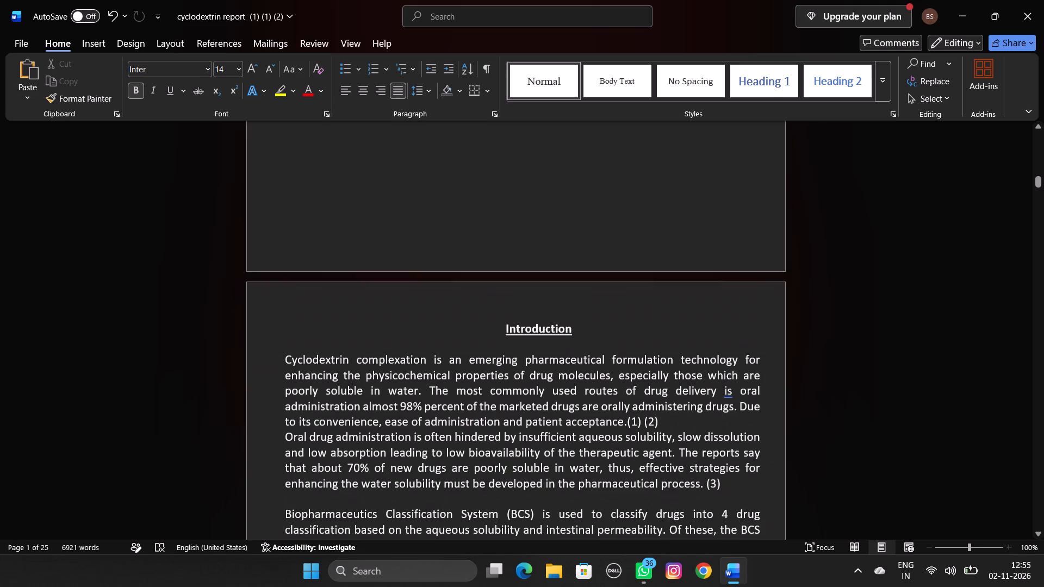
scroll(631, 472, up, 2)
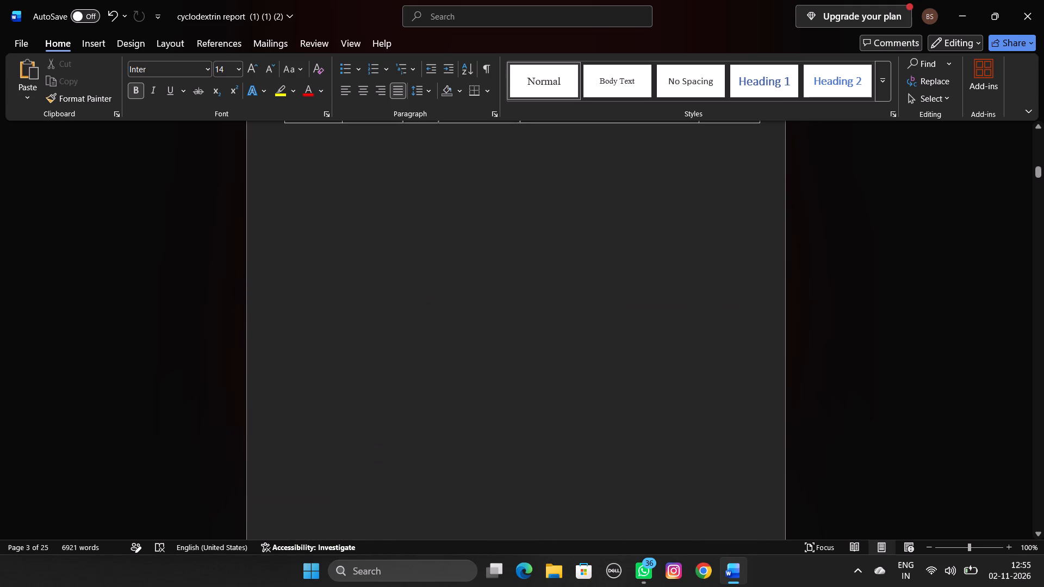
drag(722, 519, 485, 195)
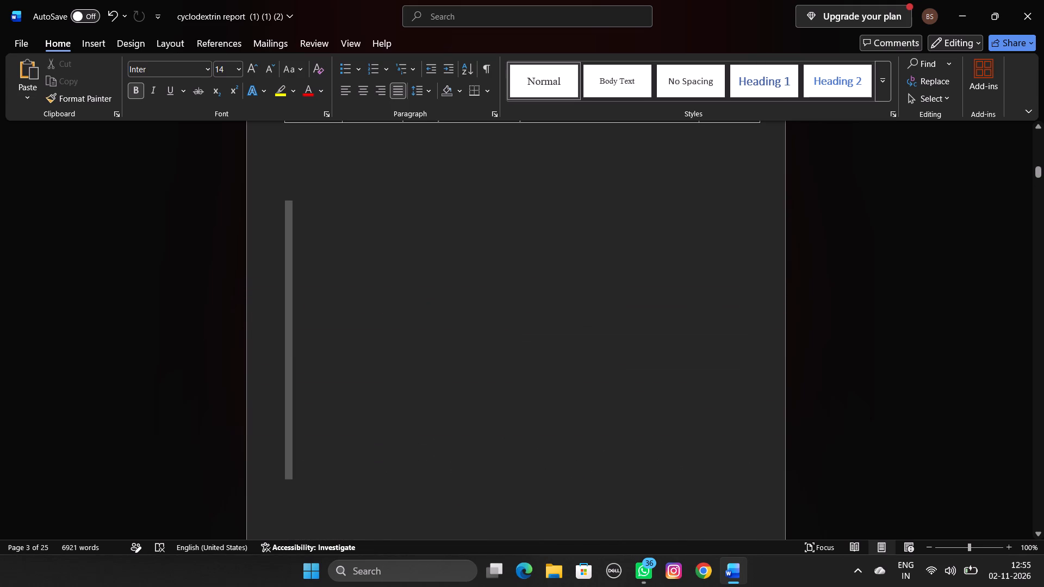
drag(485, 195, 464, 0)
key(BackSpace)
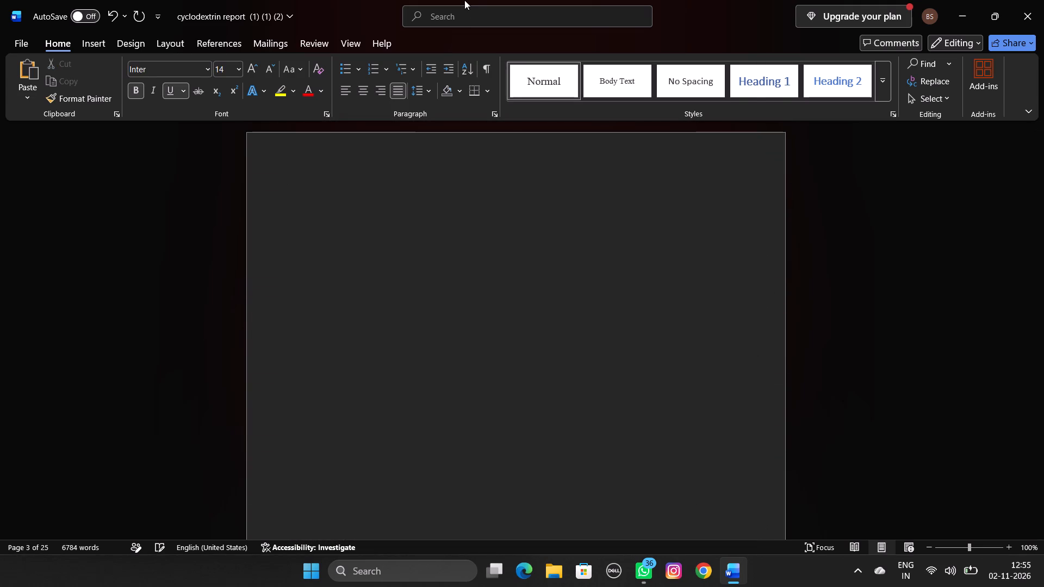
Remove the empty lines left on the blank first page before the Introduction.
scroll(459, 445, down, 9)
scroll(459, 445, up, 3)
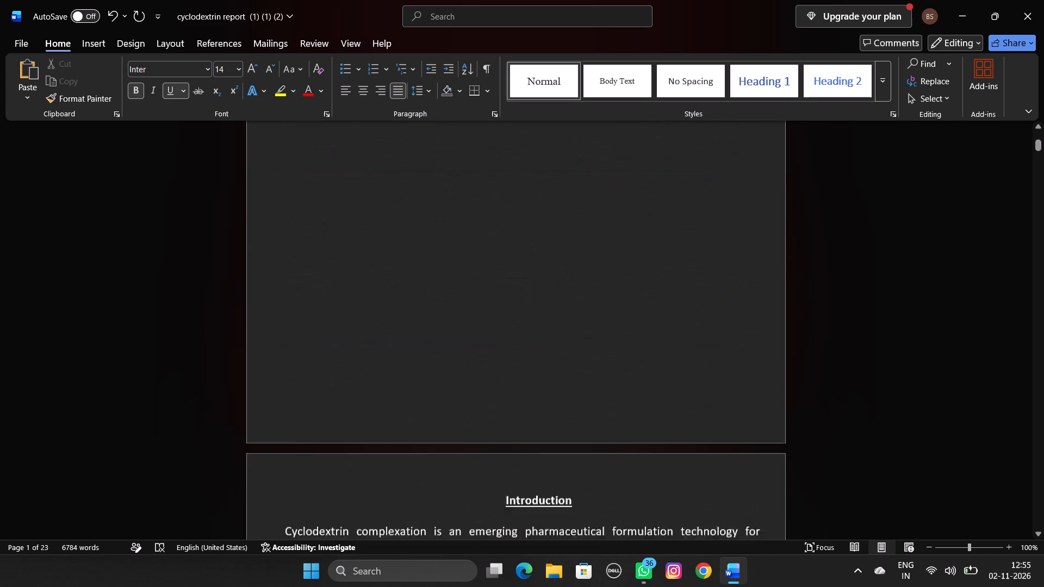
scroll(459, 445, up, 1)
scroll(505, 346, down, 2)
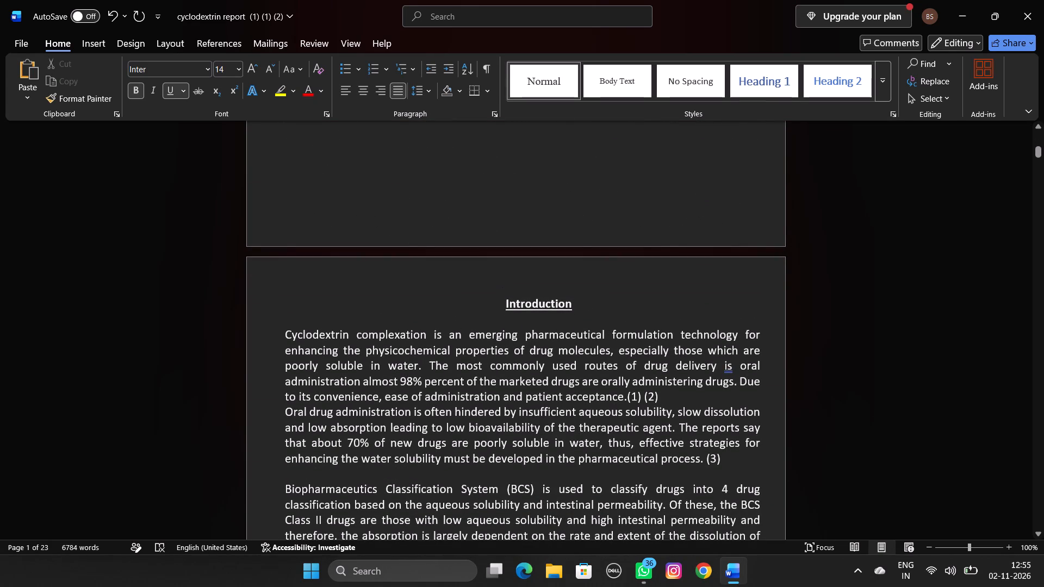
drag(622, 193, 295, 94)
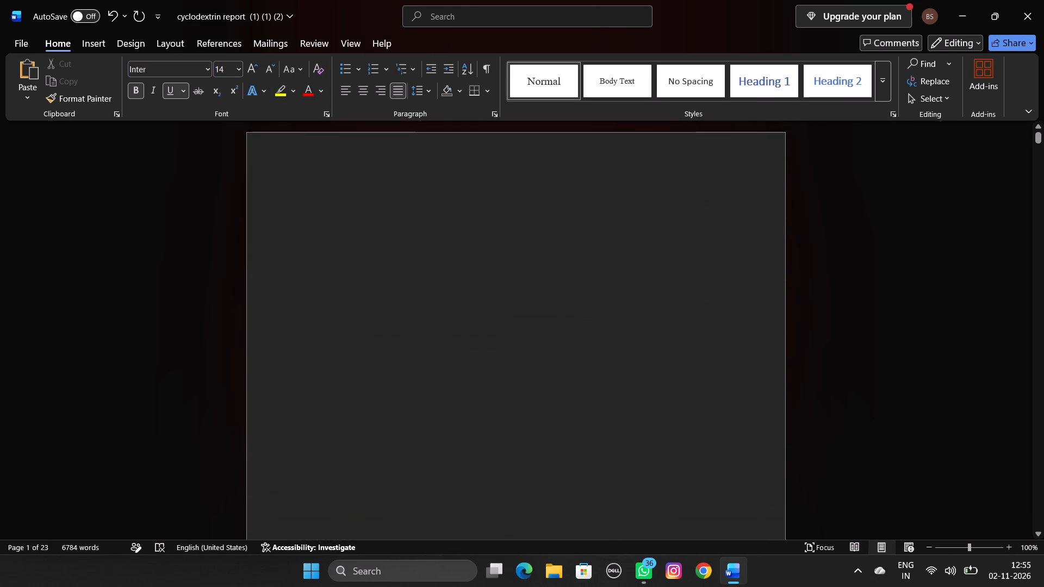
key(BackSpace)
drag(418, 346, 350, 281)
click(350, 281)
drag(350, 281, 414, 272)
triple_click(414, 272)
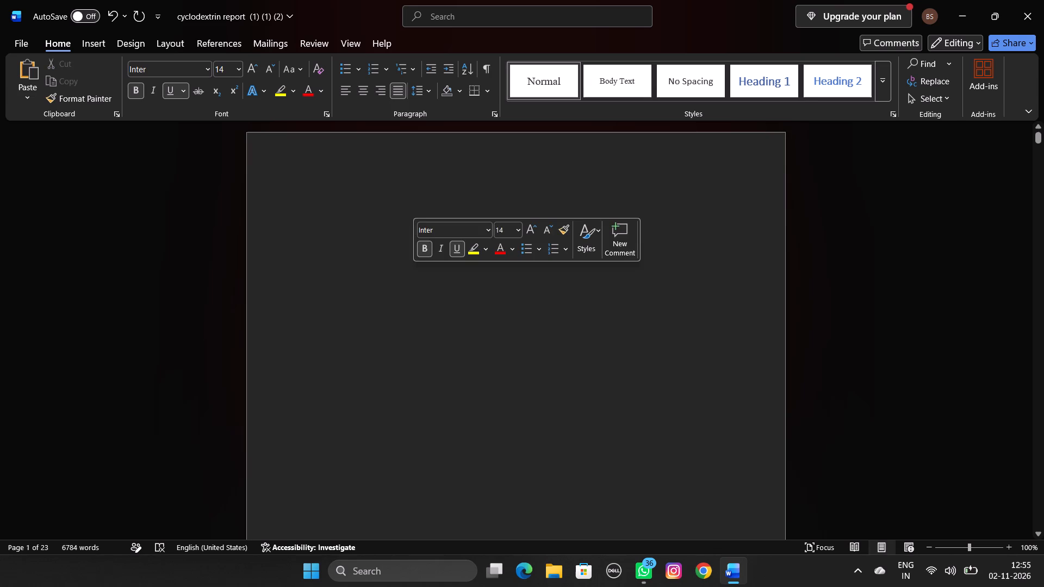
double_click(414, 272)
key(BackSpace)
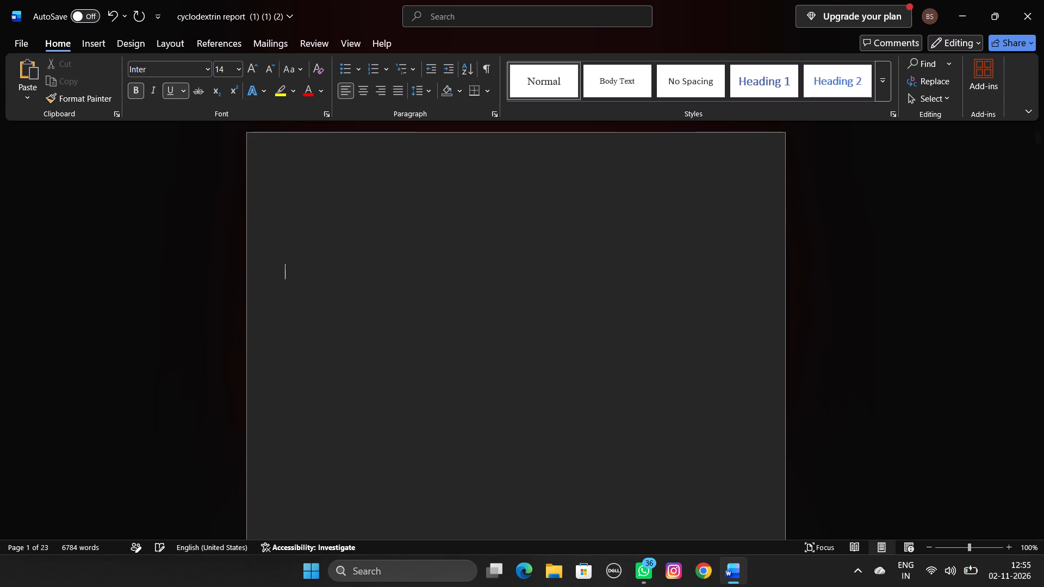
key(BackSpace)
key(BackSpace)
key(BackSpace)
key(BackSpace)
key(BackSpace)
key(BackSpace)
key(Down)
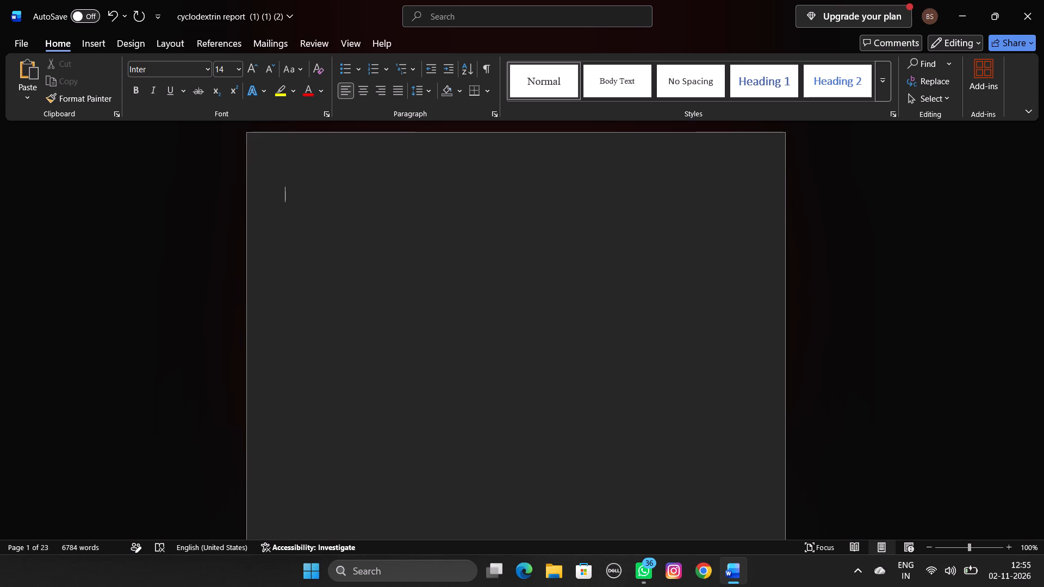
Delete the remaining blank space on the first page so the document starts with the Introduction heading.
click(414, 272)
scroll(389, 420, down, 2)
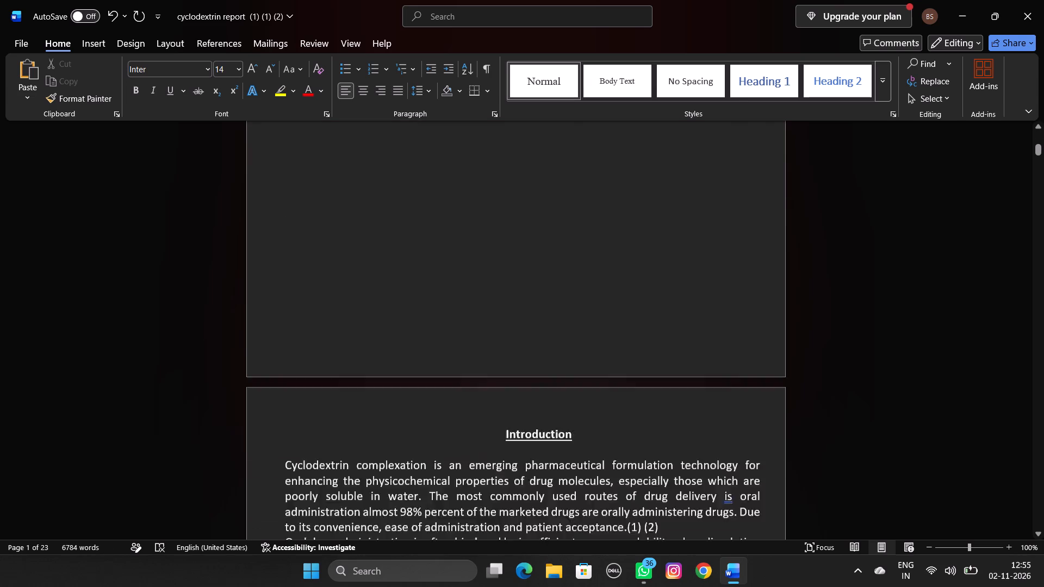
scroll(389, 420, down, 2)
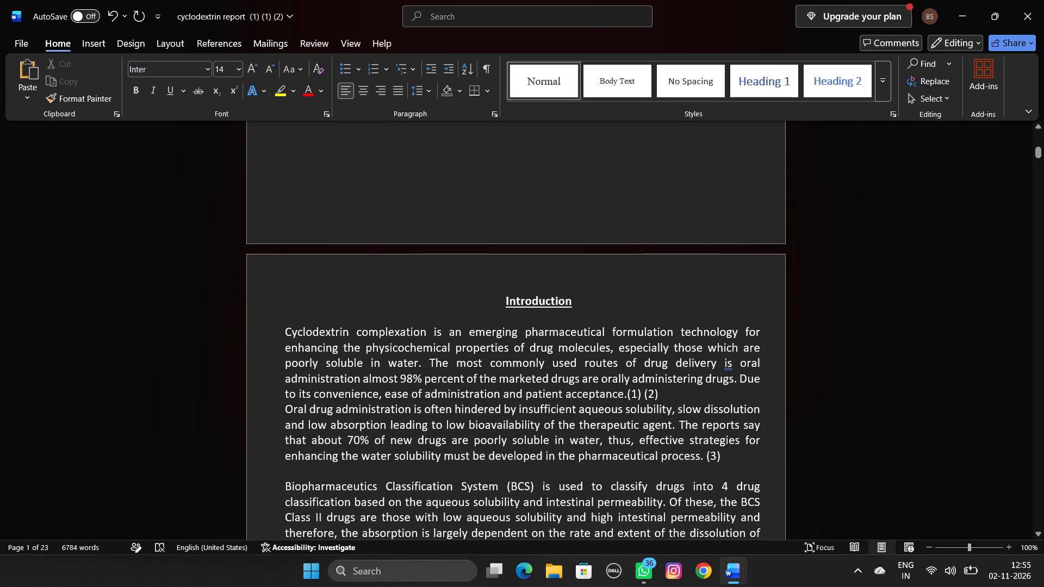
right_click(518, 183)
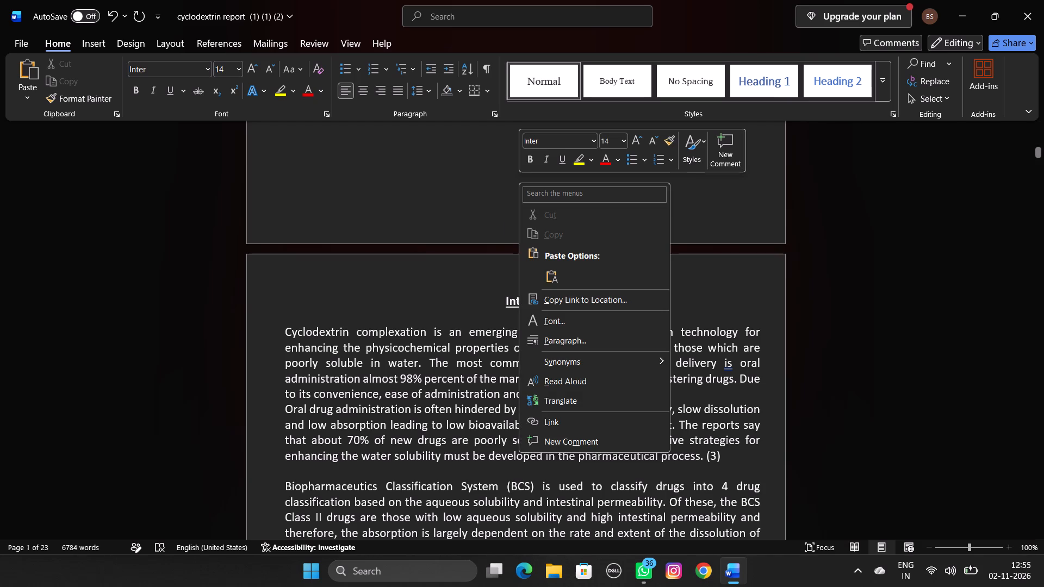
click(436, 156)
scroll(436, 156, up, 3)
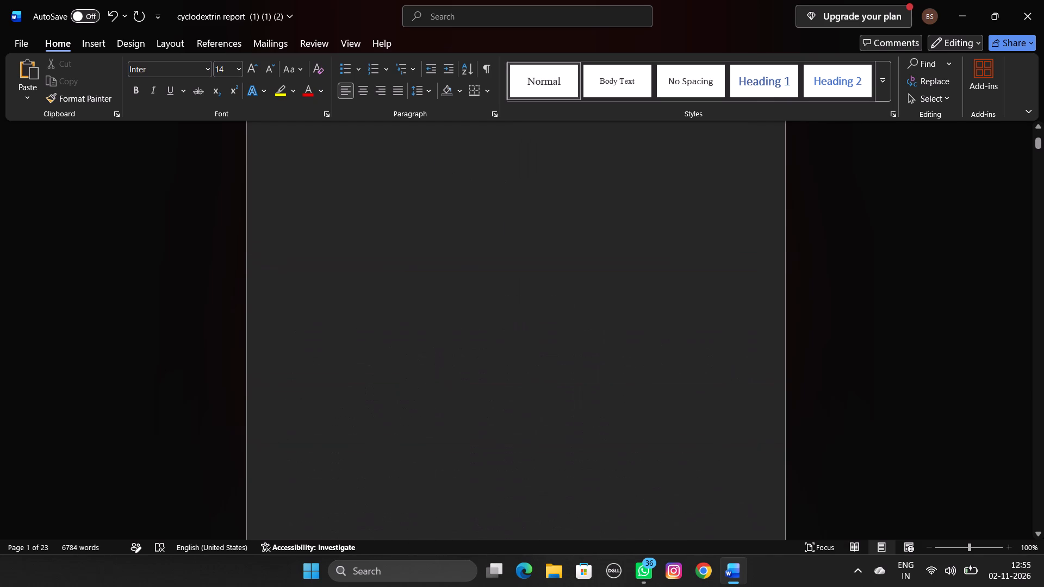
scroll(436, 156, up, 9)
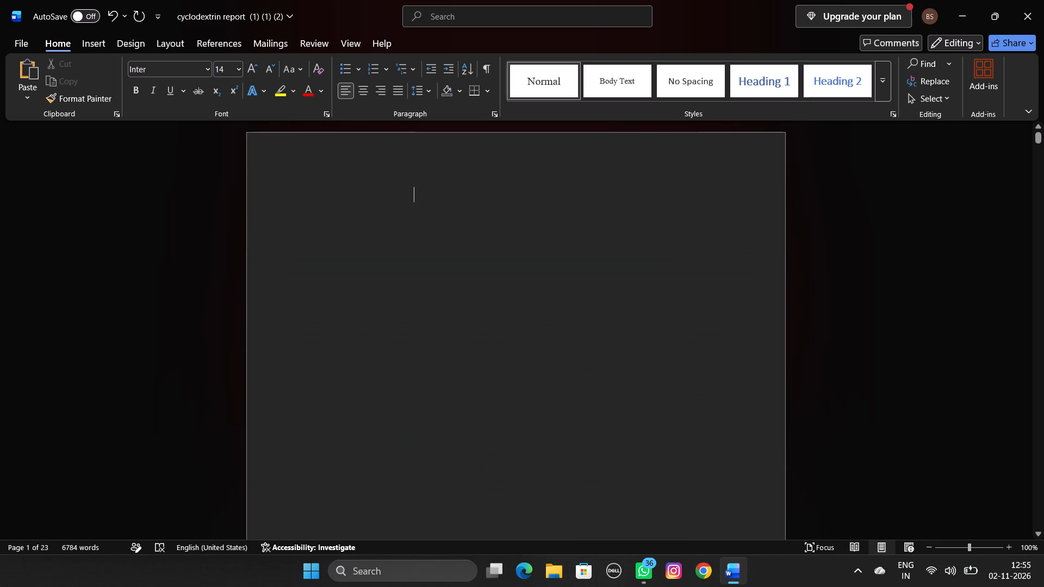
drag(315, 197, 434, 194)
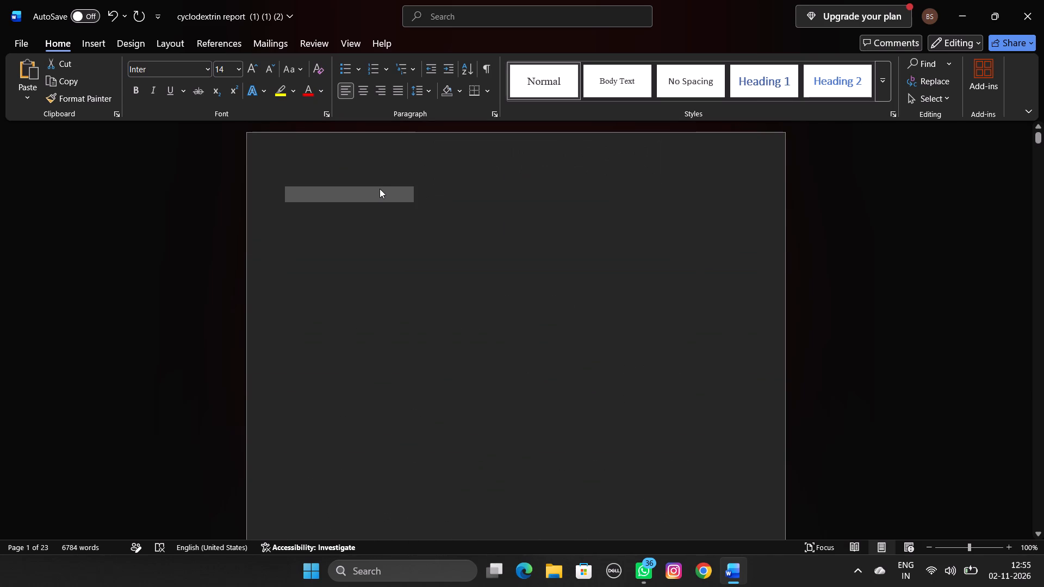
key(Delete)
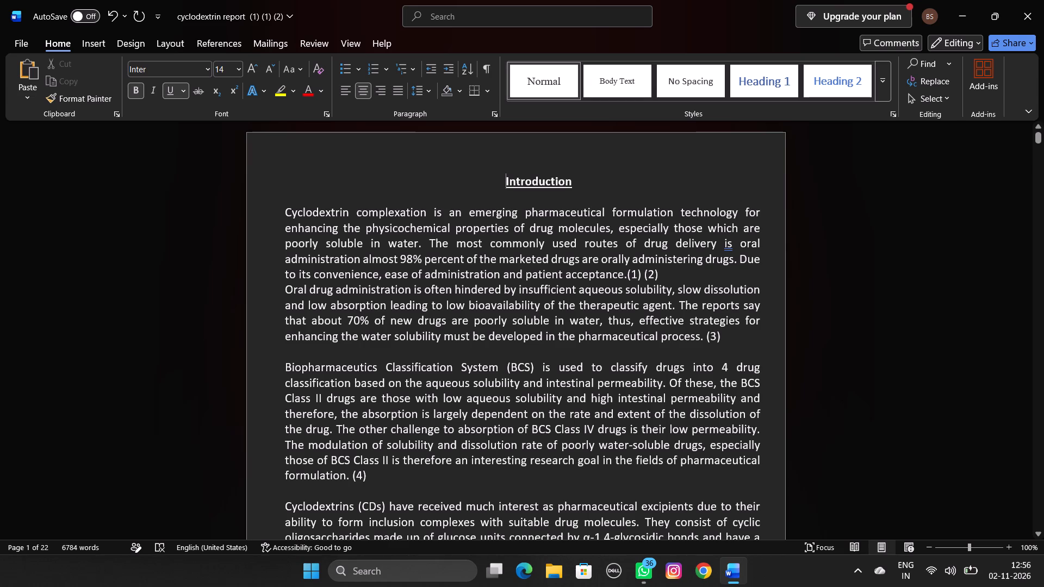
Delete and retype the word "complexation" in the first sentence of the Introduction.
click(427, 215)
key(BackSpace)
key(BackSpace)
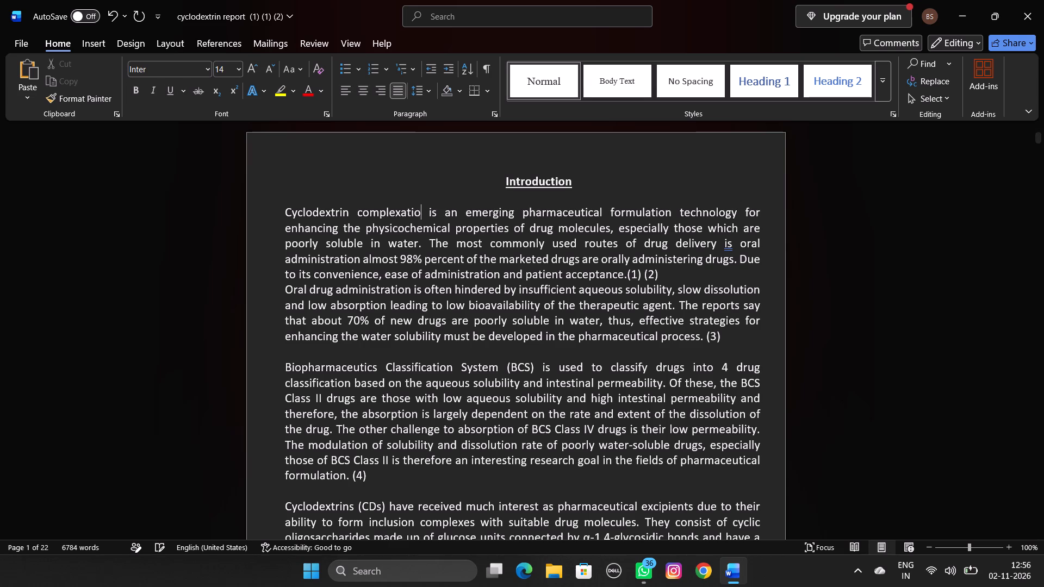
key(BackSpace)
key(BackSpace)
key(BackSpace)
key(BackSpace)
key(BackSpace)
key(BackSpace)
key(BackSpace)
key(BackSpace)
key(BackSpace)
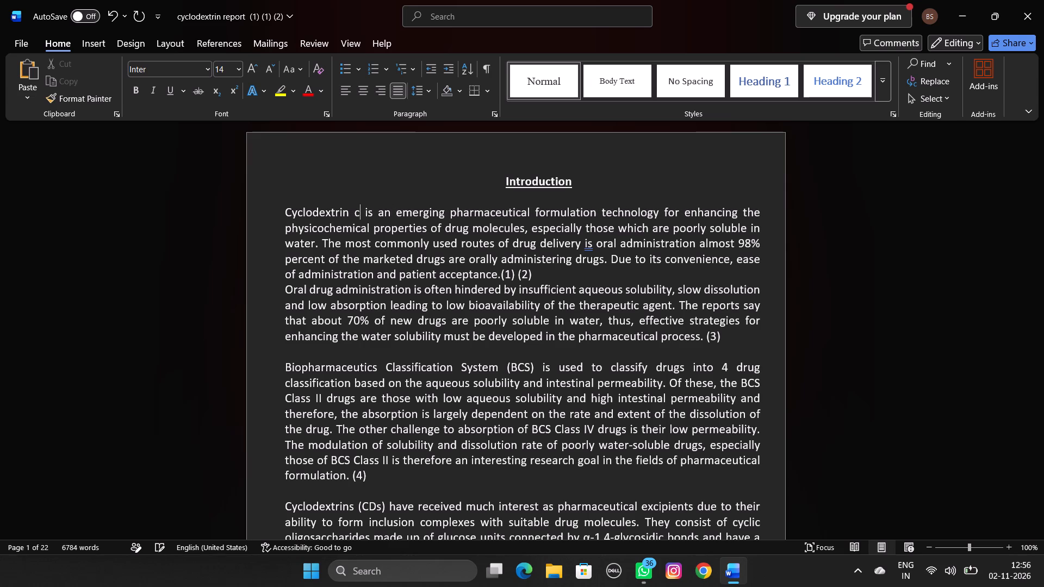
key(BackSpace)
text(complexation)
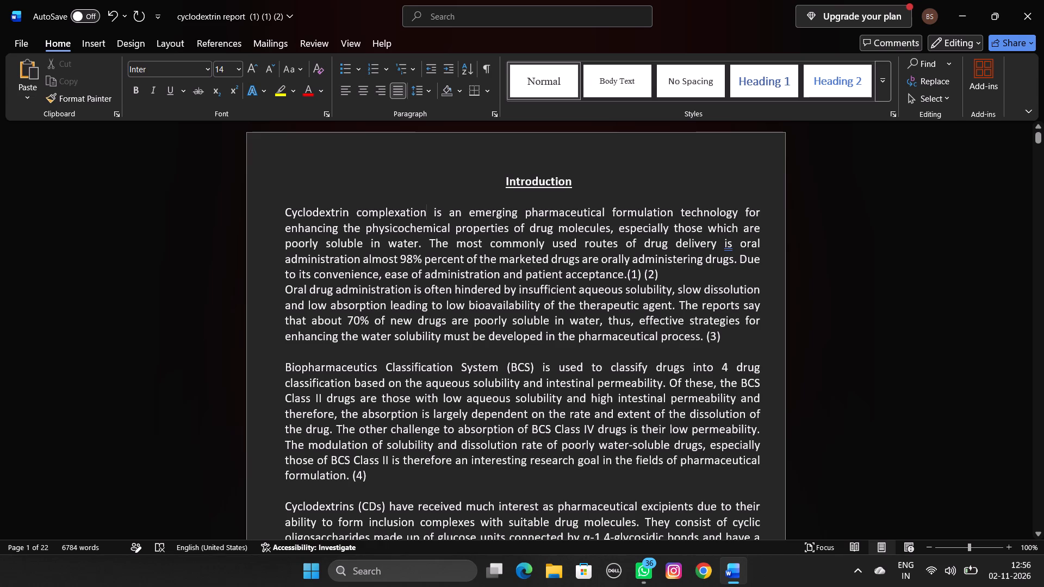
Replace "the physicochemical properties of drug molecules" in the first sentence with "the physiochemical", spaced from "enhancing".
drag(344, 224, 574, 221)
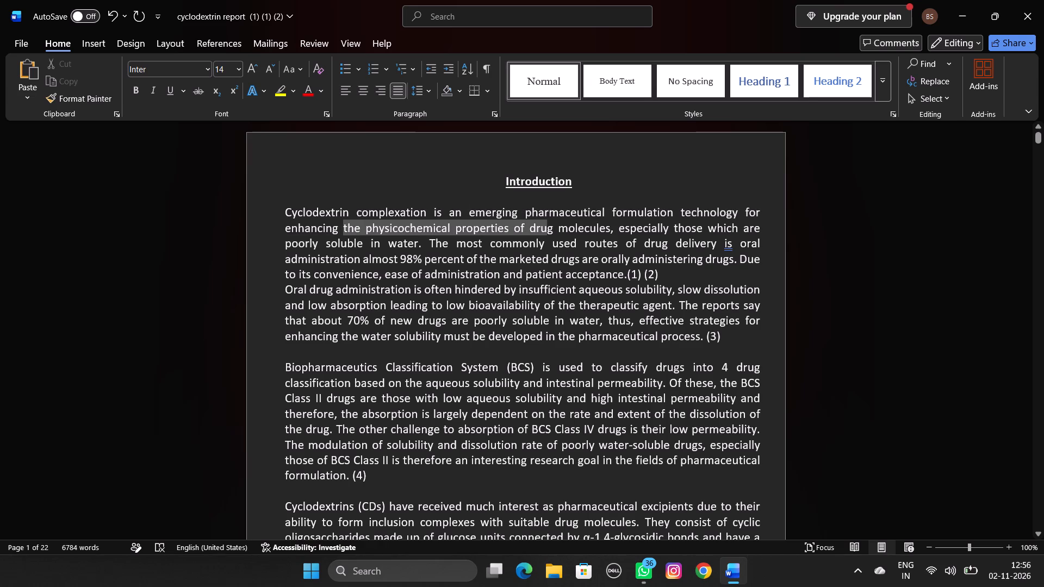
drag(574, 221, 602, 226)
key(BackSpace)
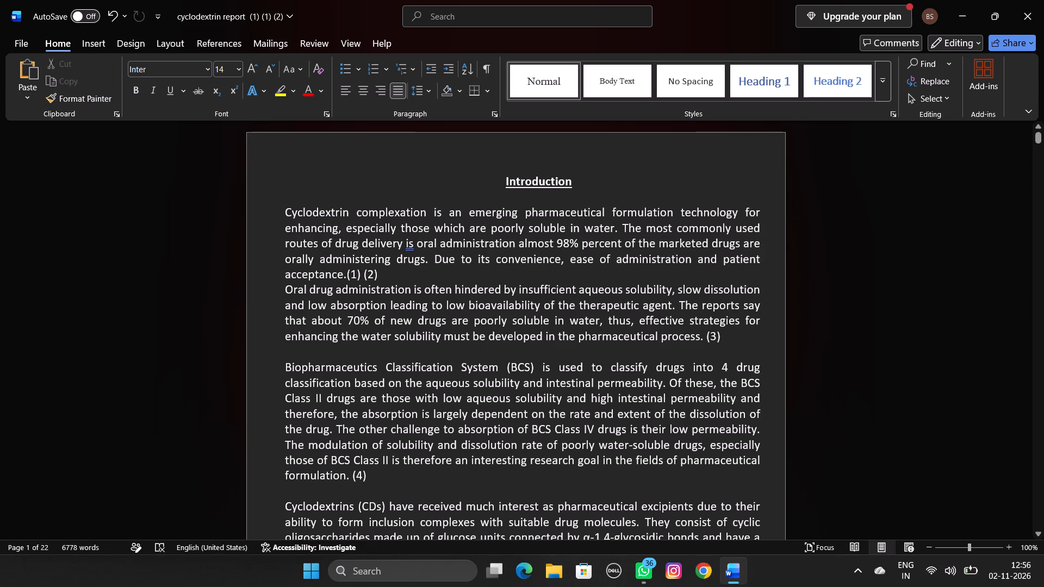
text(the)
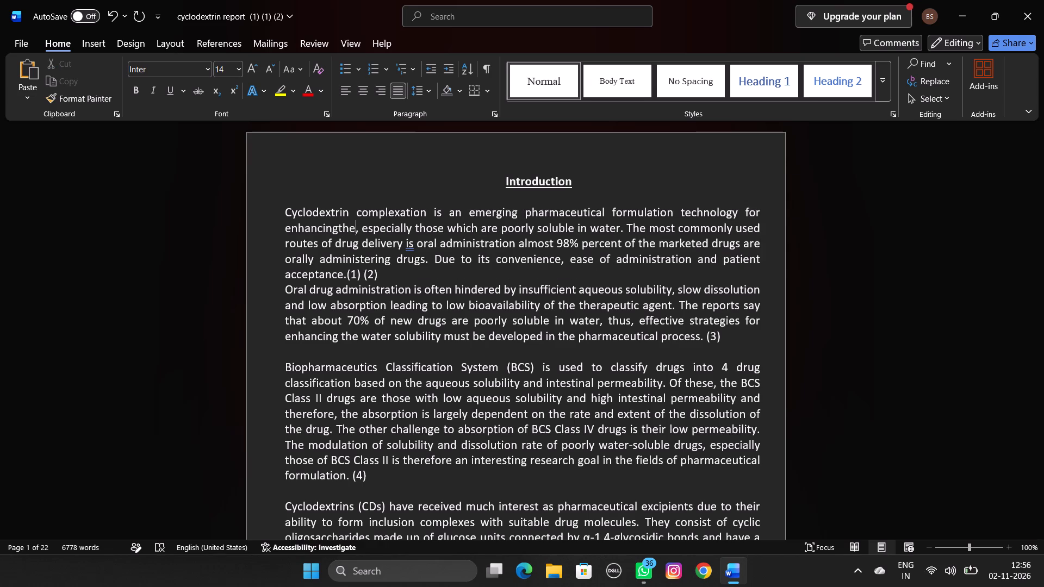
key(space)
text(physiochemical)
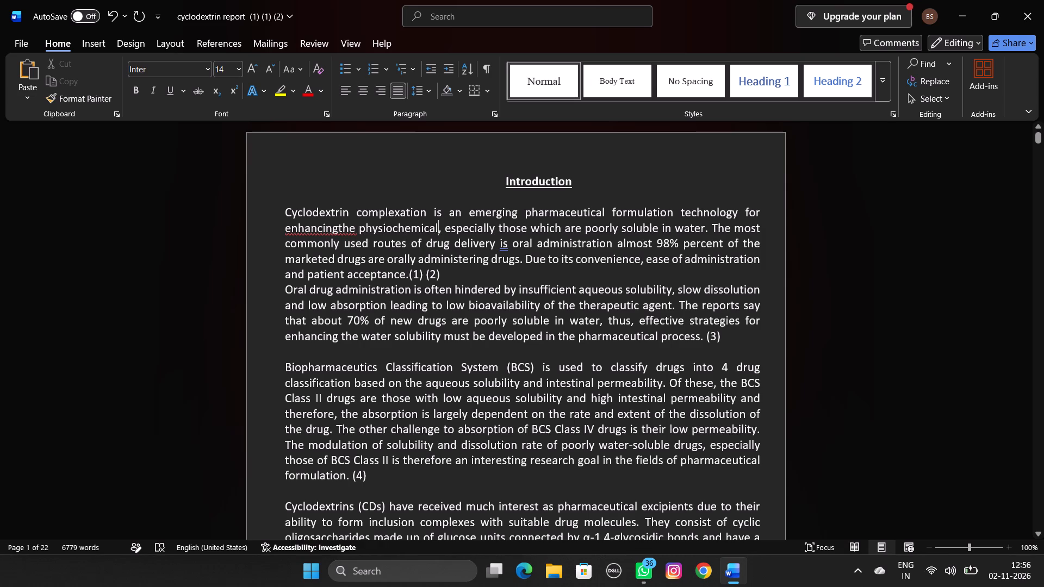
click(341, 233)
key(Left)
key(space)
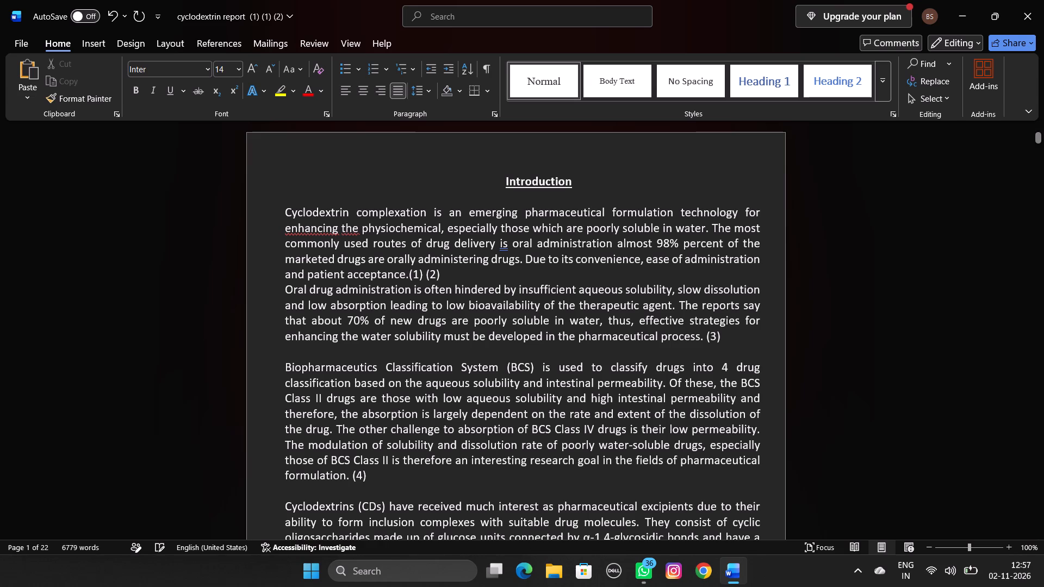
Continue the first sentence after "physiochemical" with "propertiesof drug molecules", placed before the comma.
click(438, 228)
key(Right)
key(space)
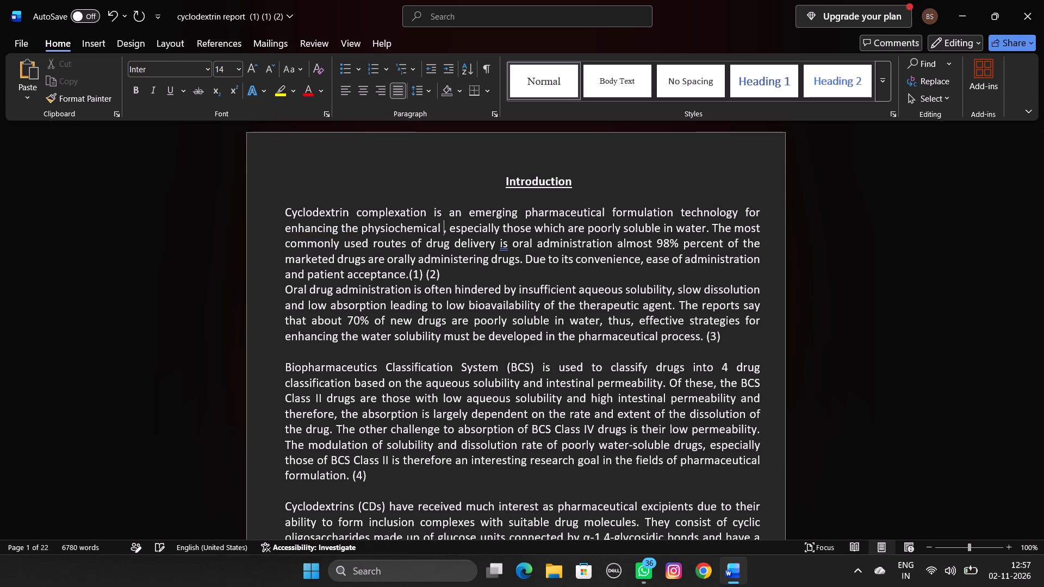
text(prp)
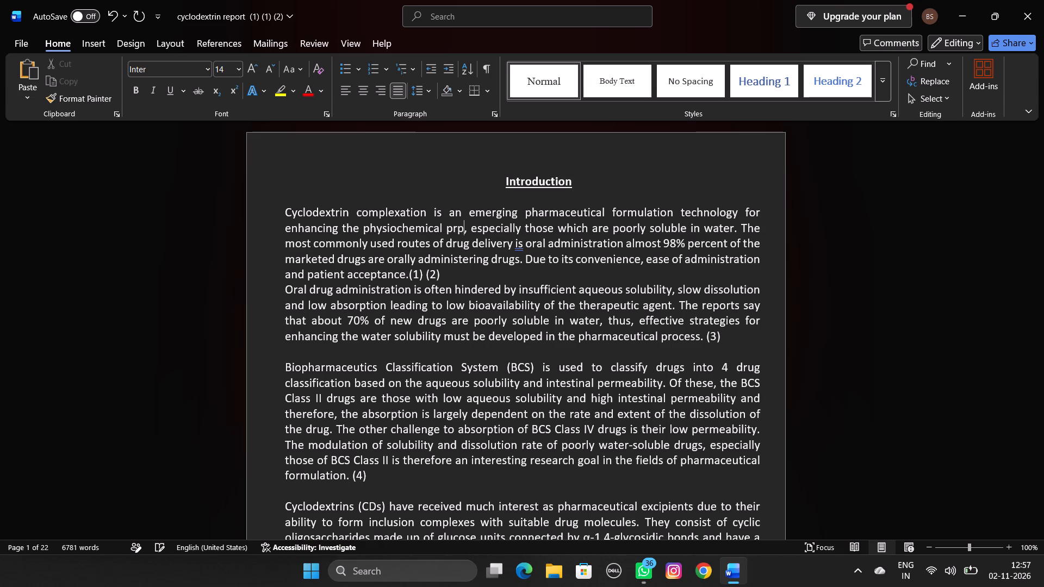
key(BackSpace)
text(operties)
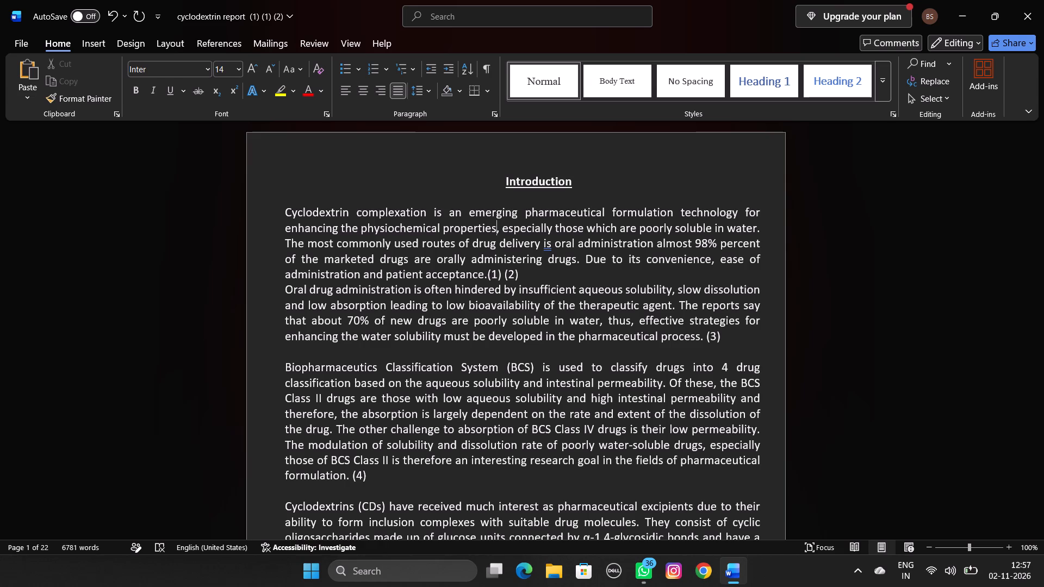
text(of)
key(space)
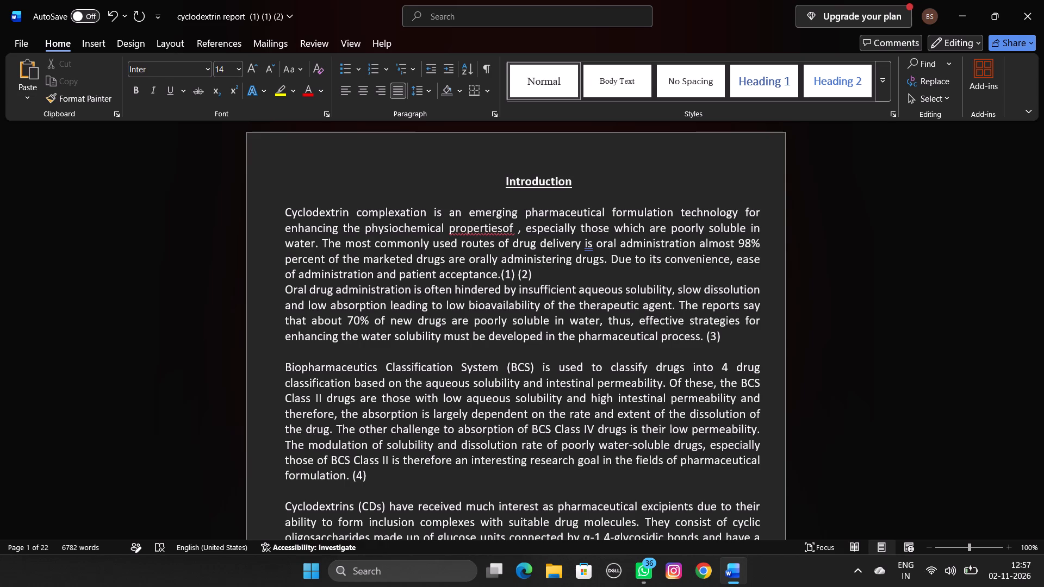
text(frug molecules)
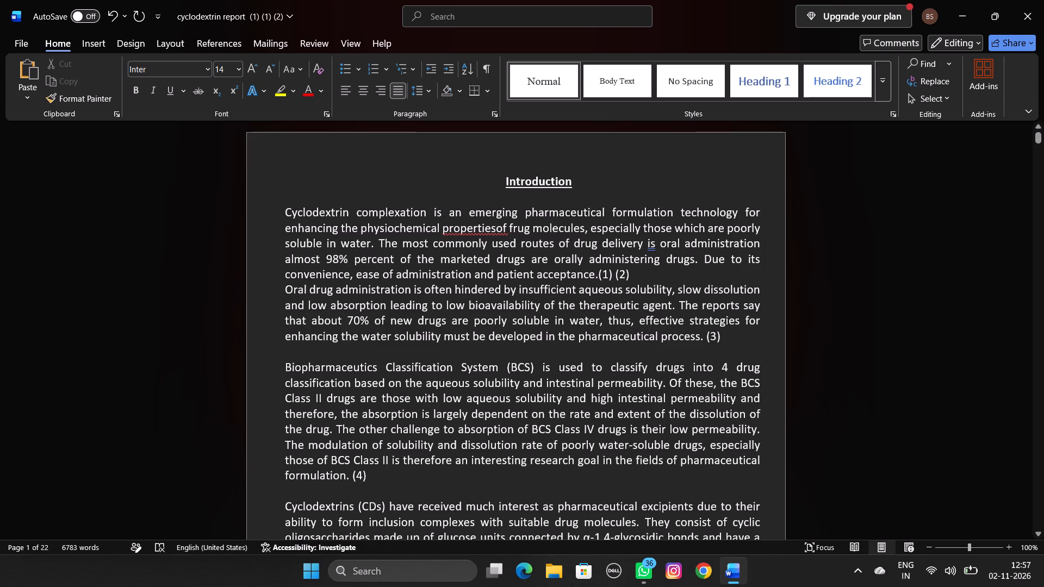
click(511, 232)
key(Right)
key(BackSpace)
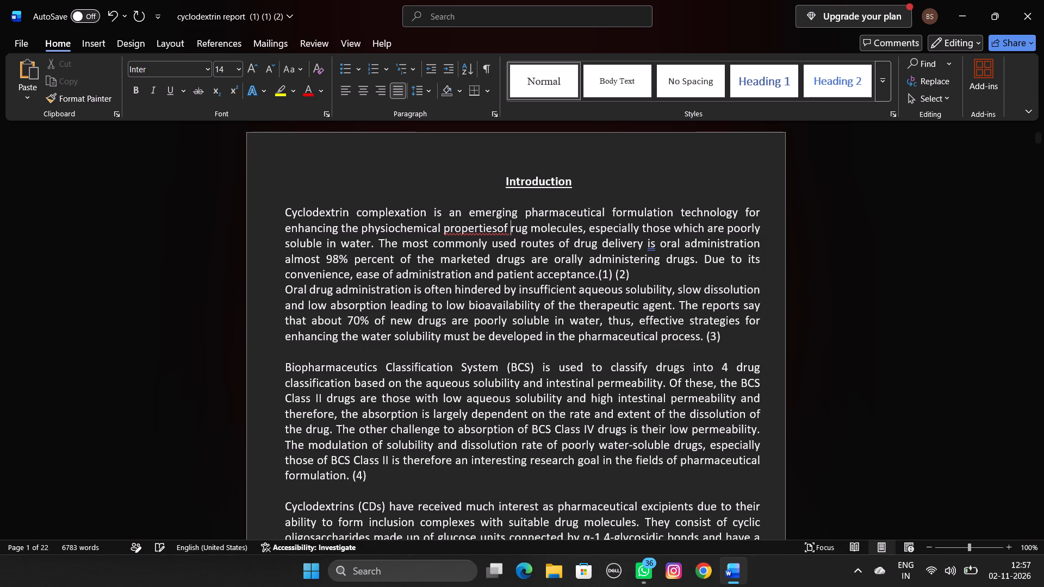
key(d)
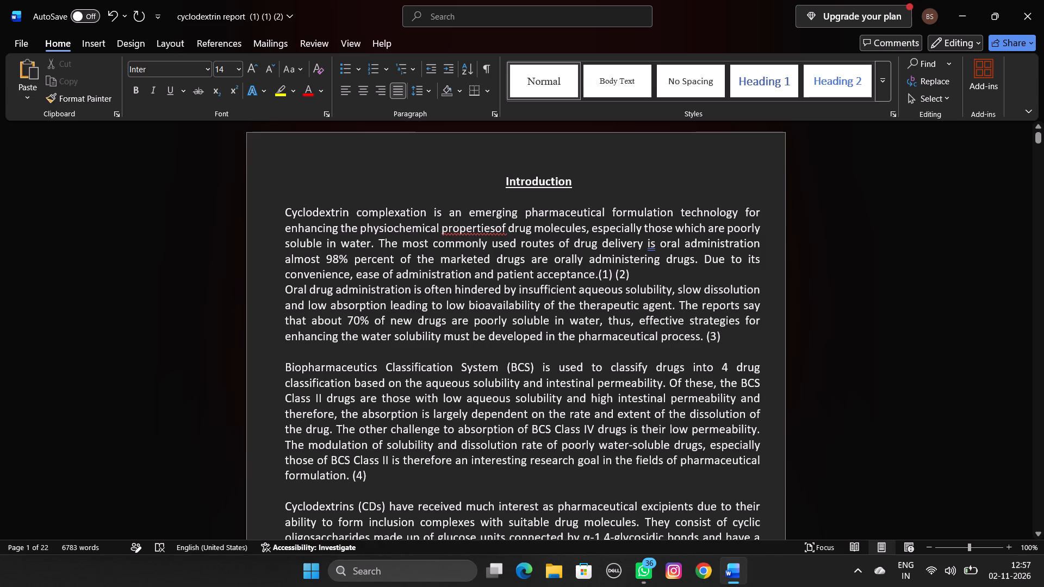
In the sentence about 70% of drugs, replace "new drugs are poorly soluble in water" with "new drug candidate are poorly soluable".
drag(394, 327, 560, 313)
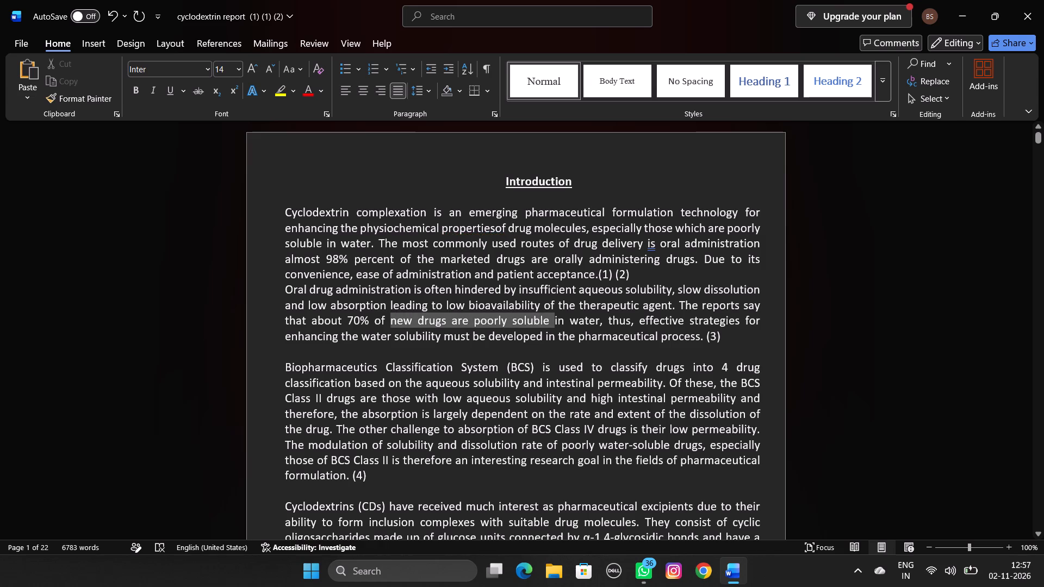
drag(560, 313, 600, 322)
key(BackSpace)
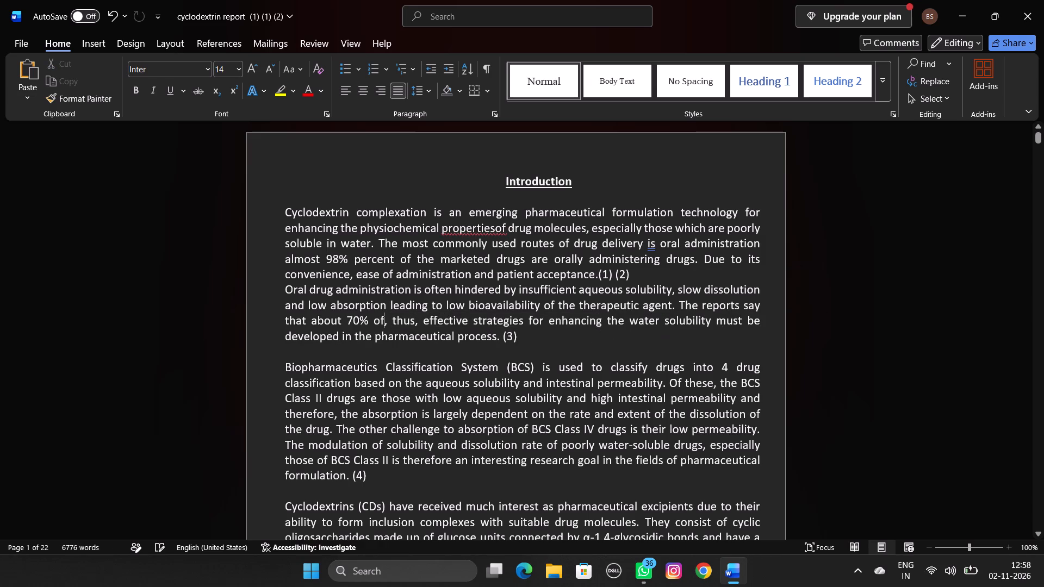
text(new drug candidated as)
key(BackSpace)
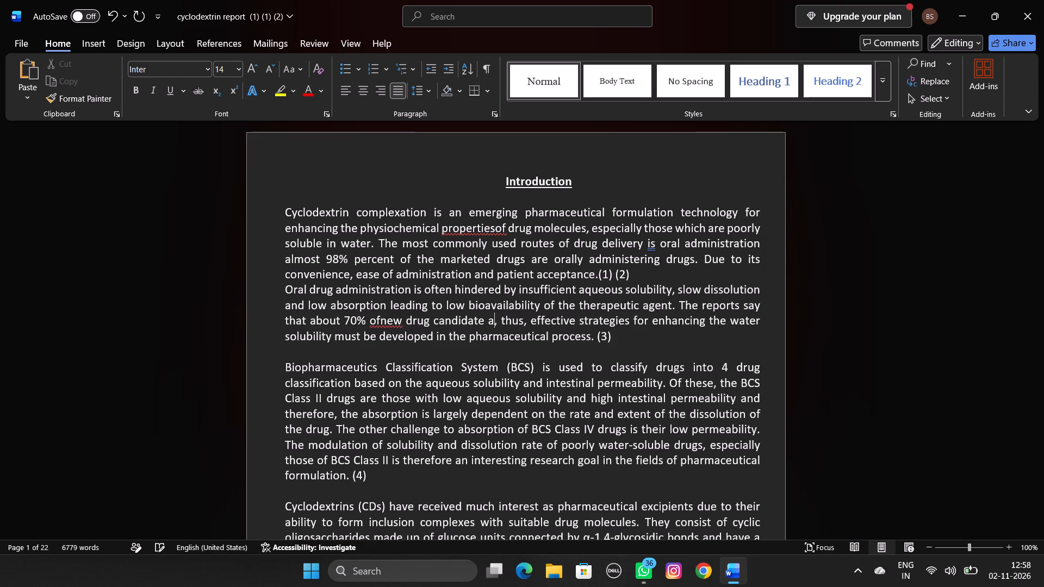
text(re poorly)
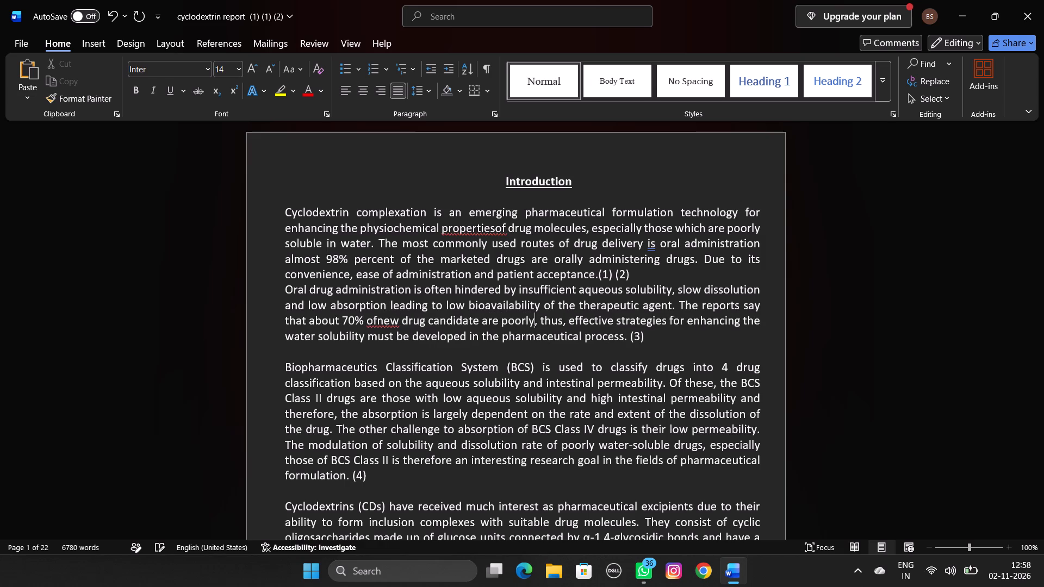
key(space)
text(soluable)
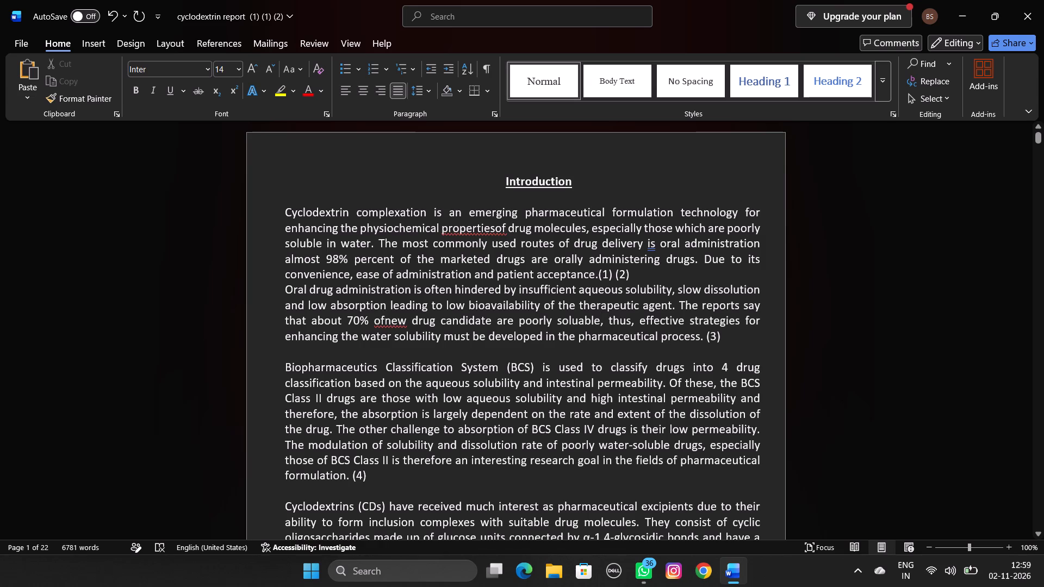
Replace "Biopharmaceutics Classification System (BCS) is used to classify" at the start of the BCS paragraph with "biopharamaceutical classification system(bcs)".
drag(284, 371, 376, 354)
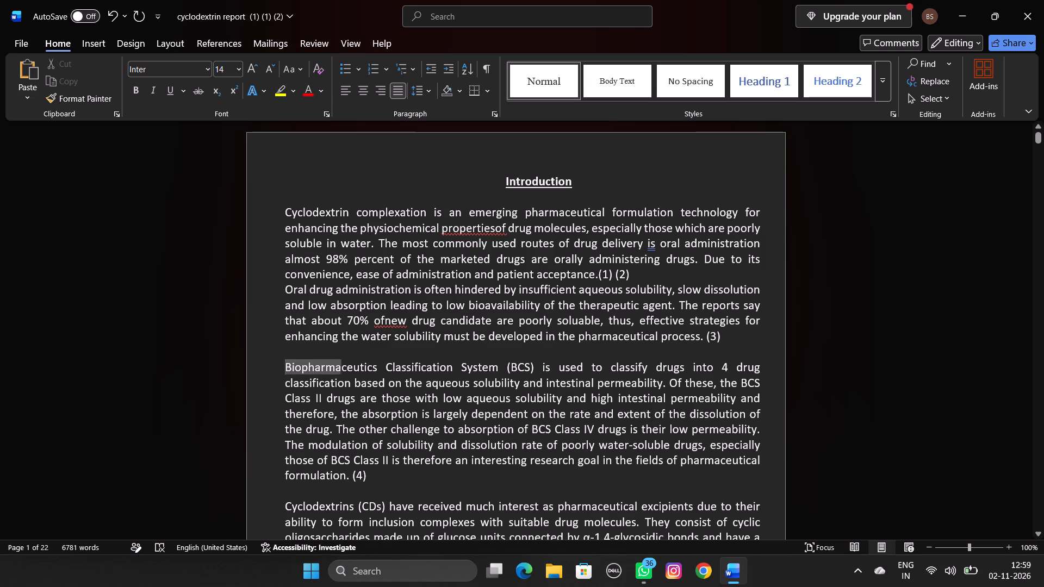
drag(376, 354, 670, 369)
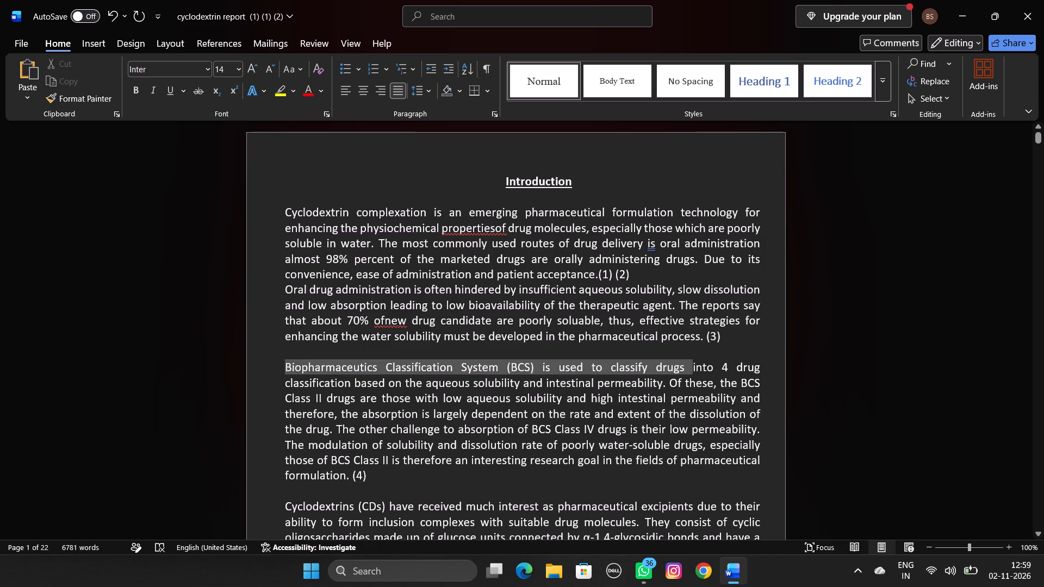
drag(670, 369, 682, 367)
drag(682, 367, 681, 367)
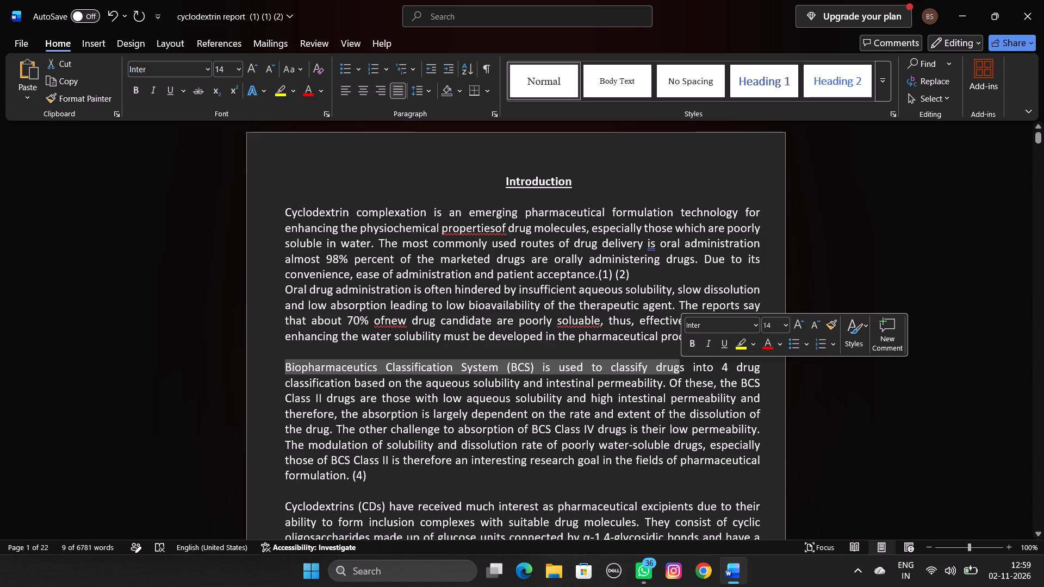
drag(683, 368, 264, 371)
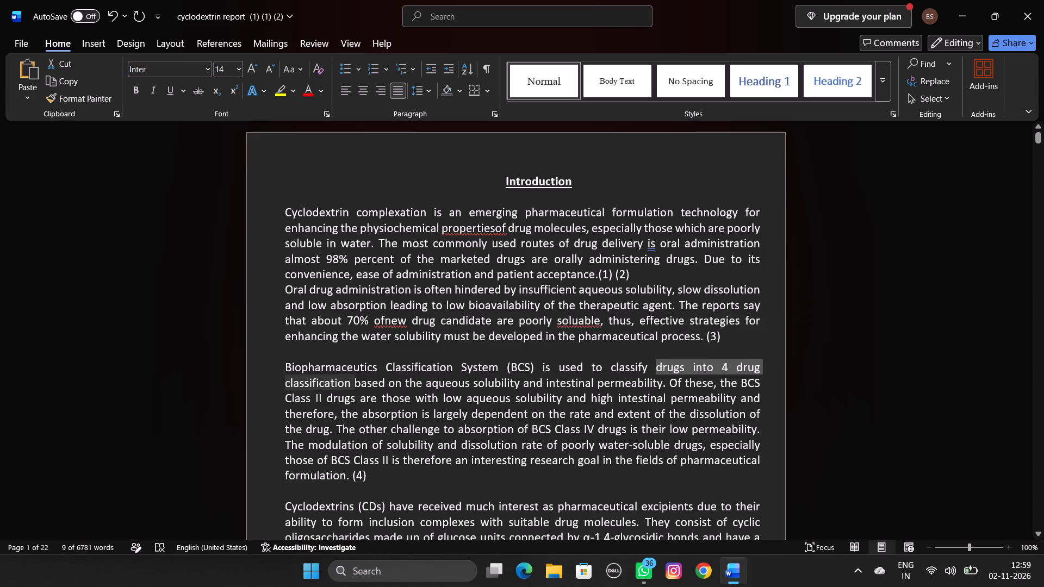
drag(264, 371, 264, 370)
key(BackSpace)
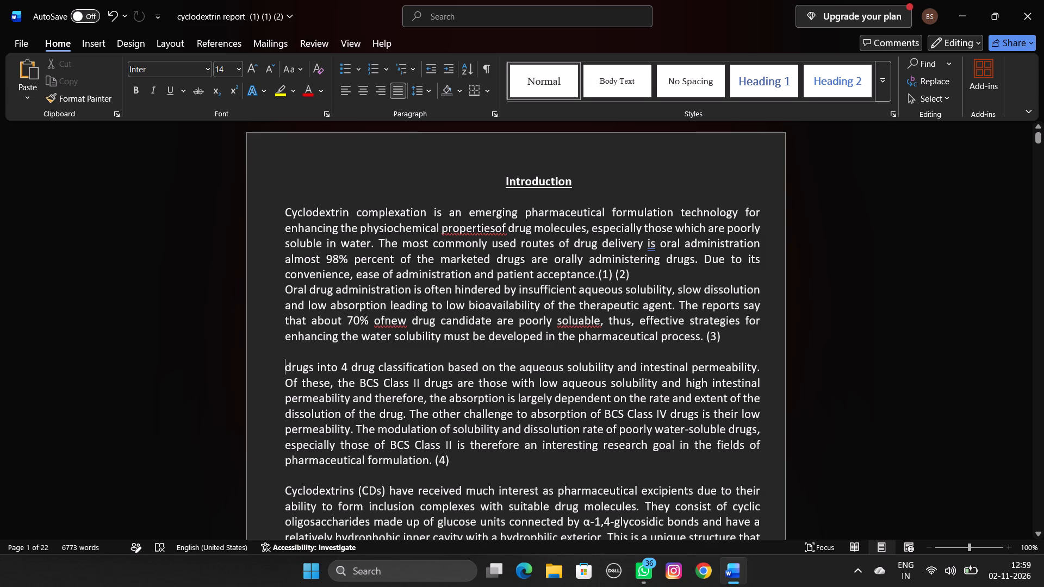
text(bio)
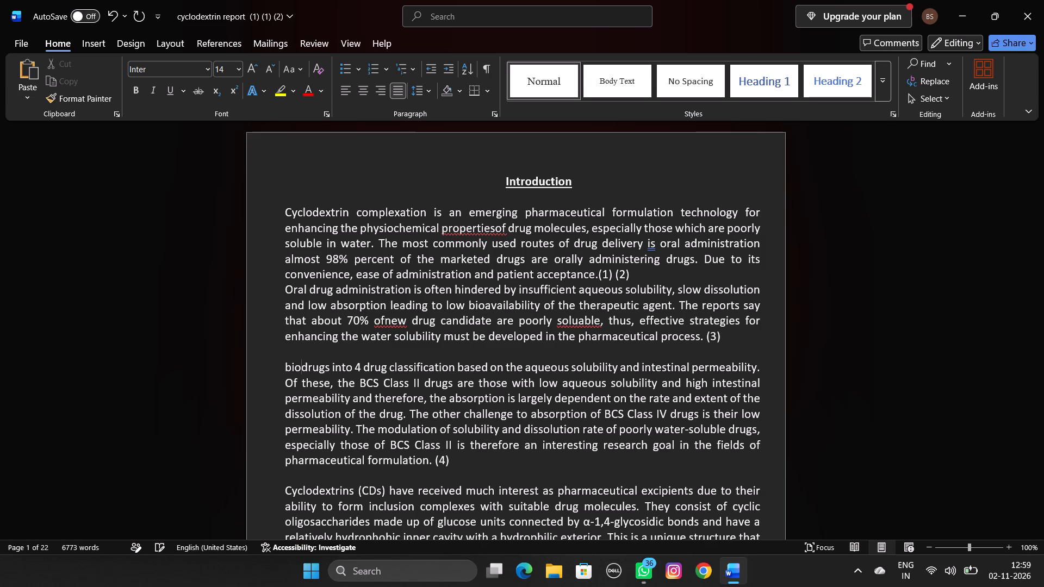
text(pharam)
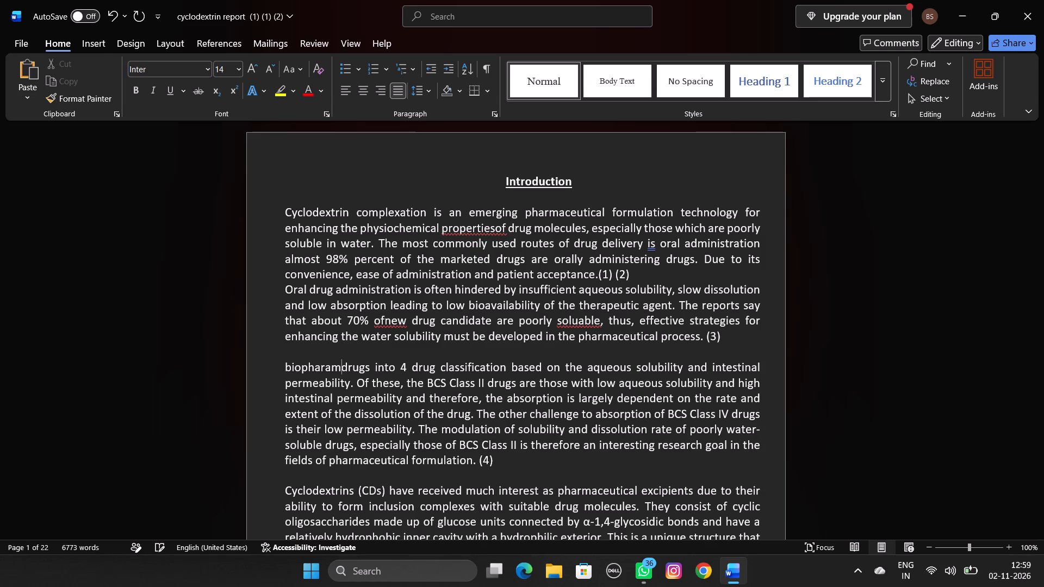
key(a)
text(ceutical)
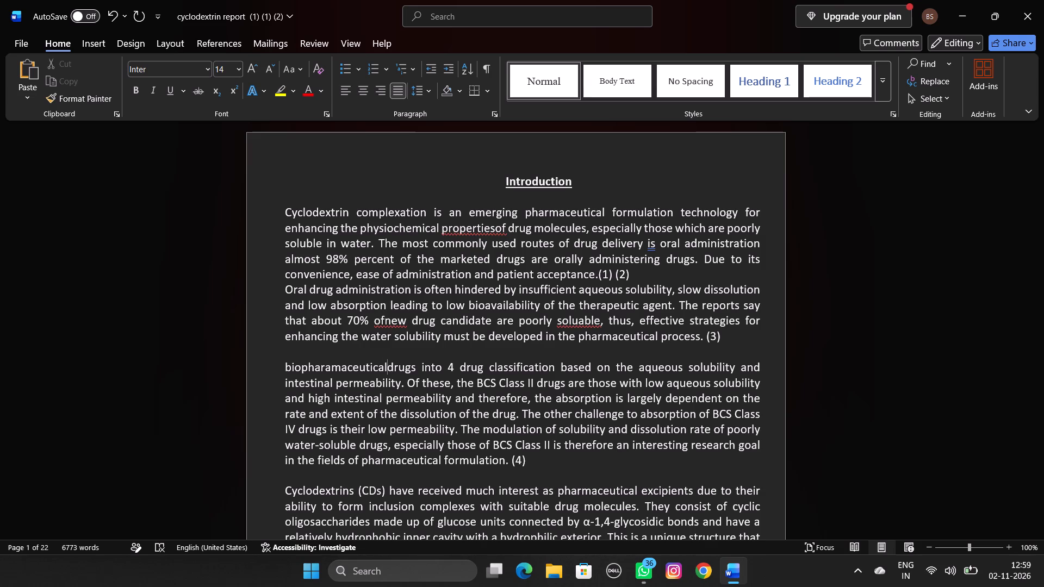
key(space)
text(classification)
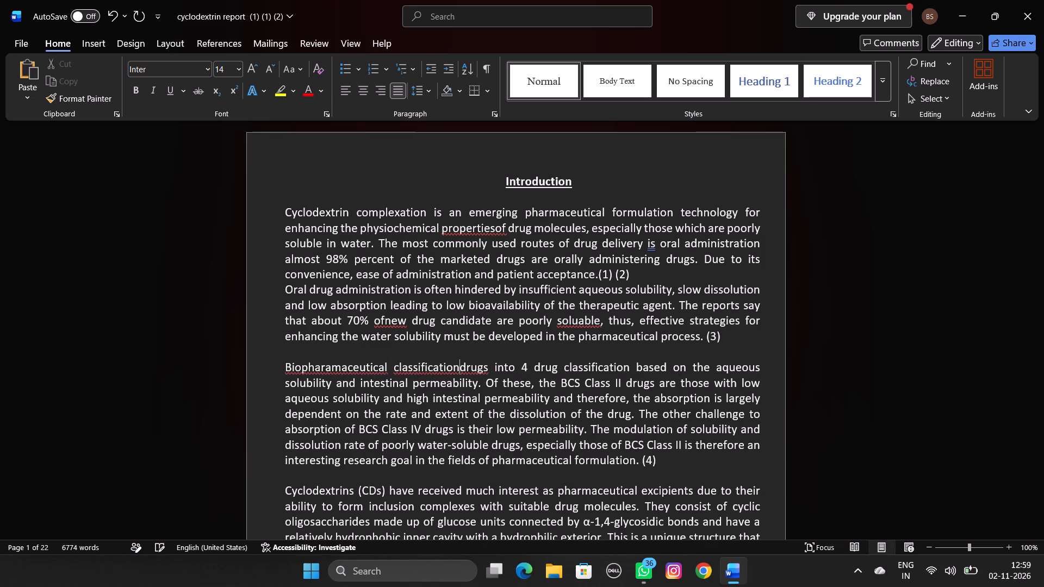
key(space)
text(system)
key(shift+parenleft)
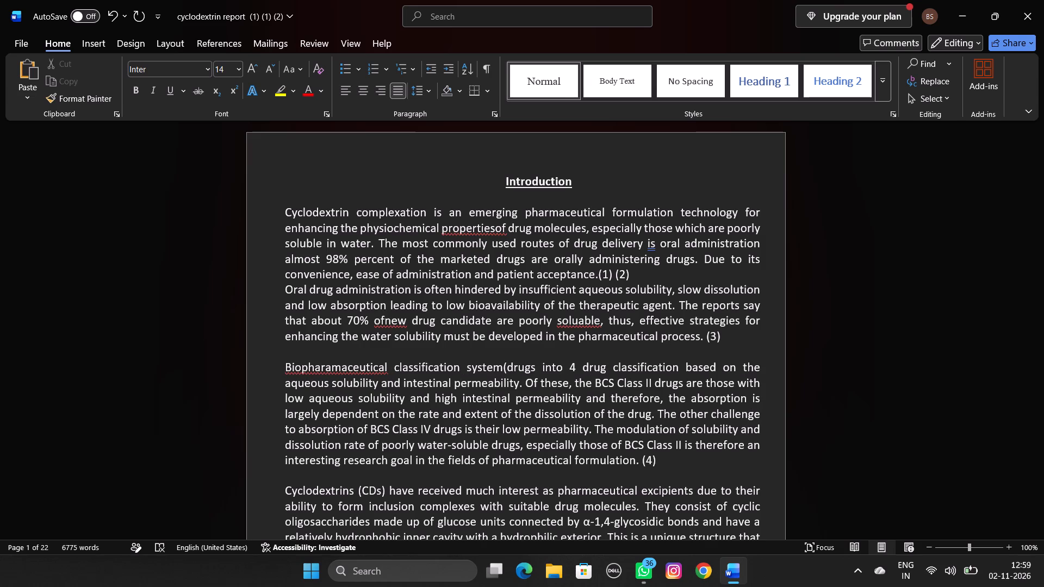
text(bcs)
key(shift+parenright)
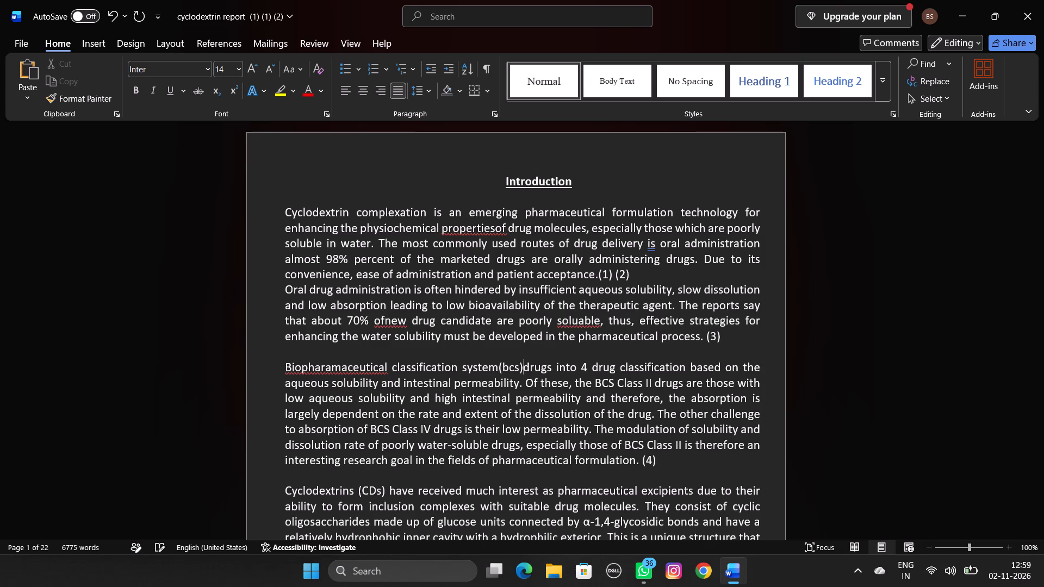
Insert a space before and after "(bcs)" in the opening sentence of the BCS paragraph.
key(Left)
key(Left)
key(Left)
key(Left)
key(Left)
key(space)
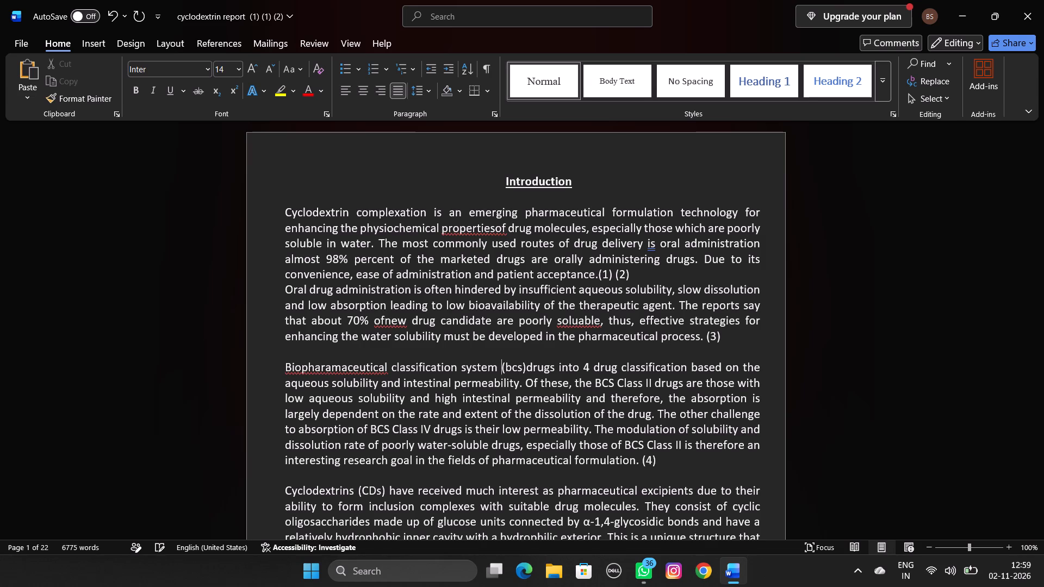
key(Right)
key(Right)
key(Right)
key(Right)
key(Right)
key(space)
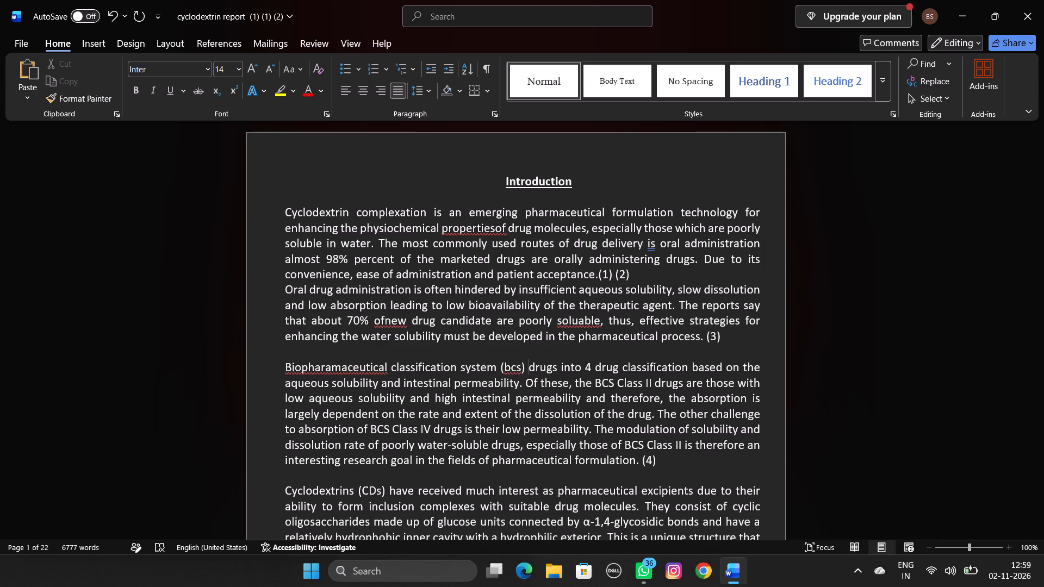
Continue the sentence after "(bcs)" with "is used to classify", spaced from "drugs into 4 drug classification".
text(is ues)
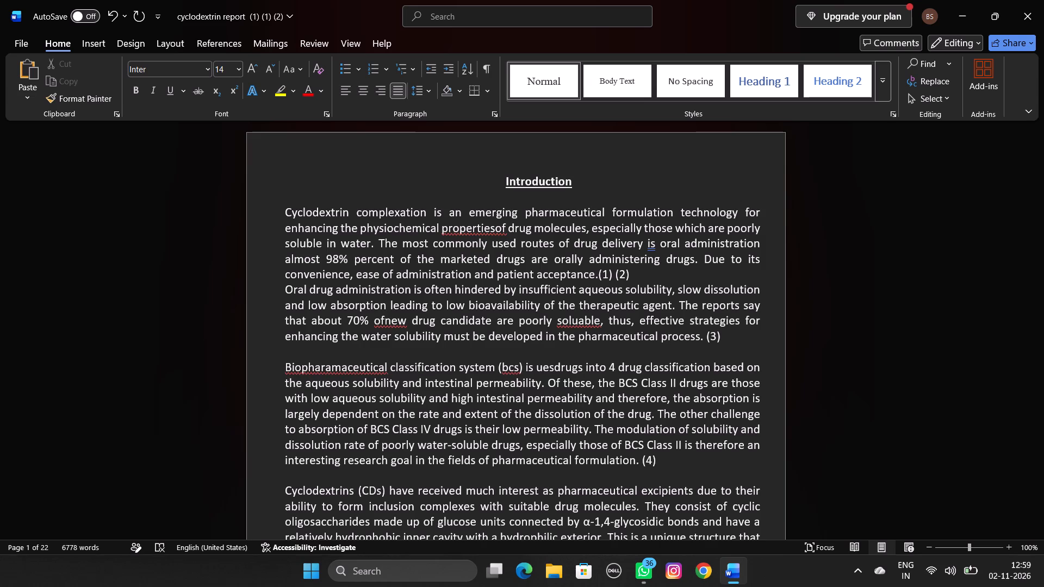
key(BackSpace)
key(BackSpace)
text(sed to)
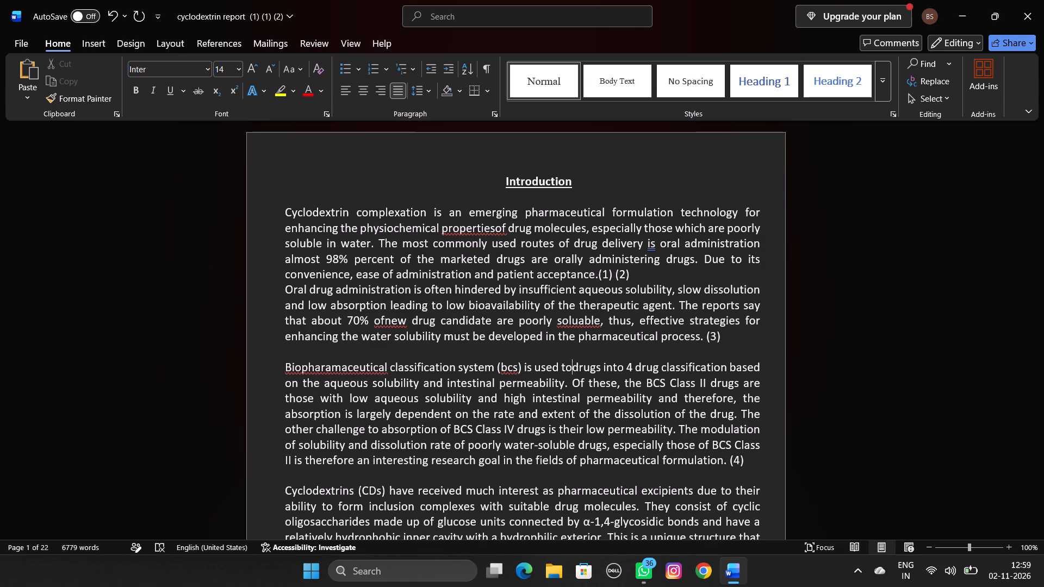
key(space)
text(classify)
key(space)
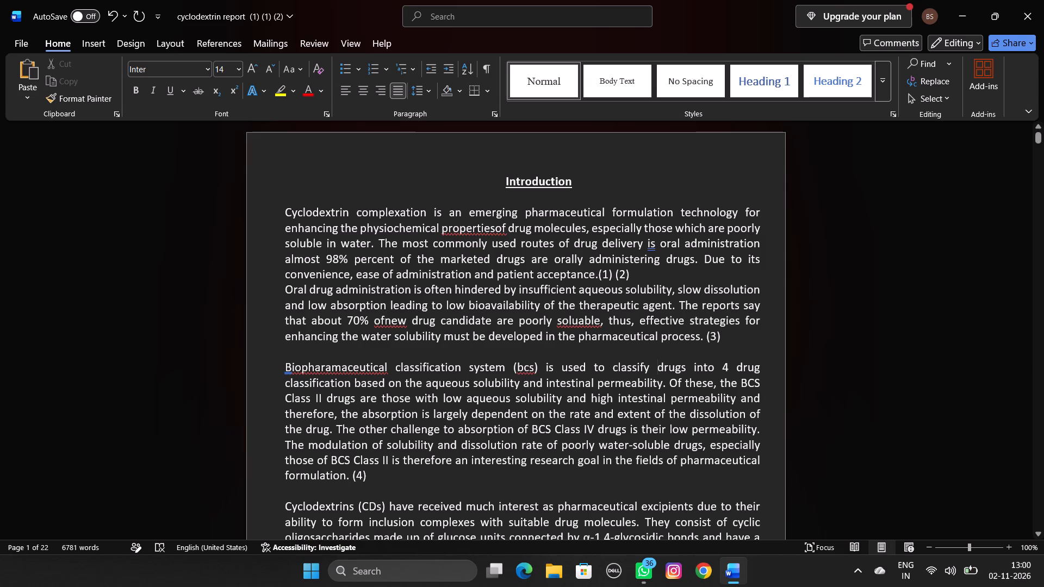
Replace "Class" with lowercase "class" before "II drugs are those with low aqueous solubility" in the BCS paragraph.
drag(282, 400, 312, 404)
key(BackSpace)
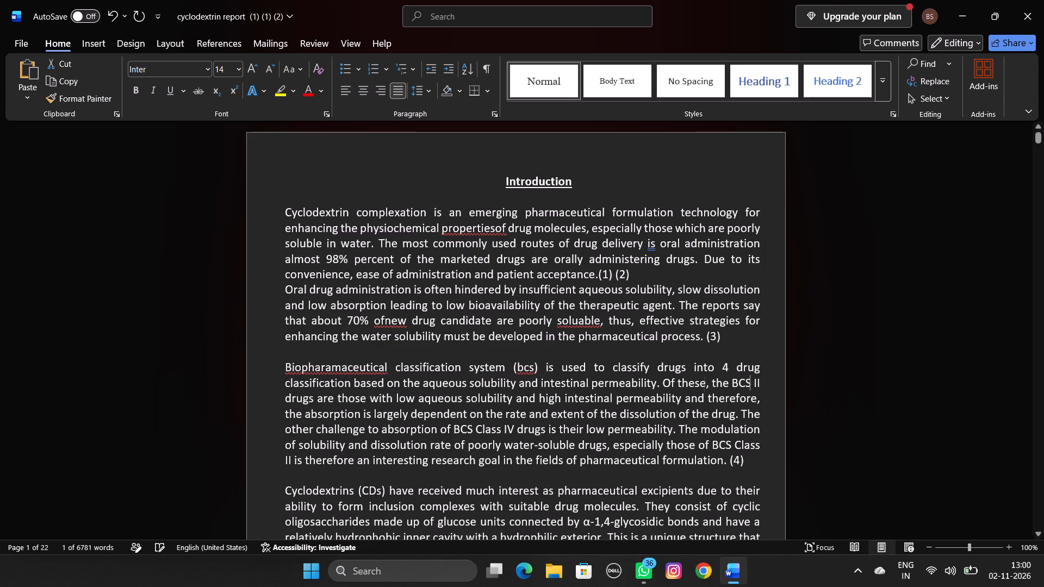
text(class)
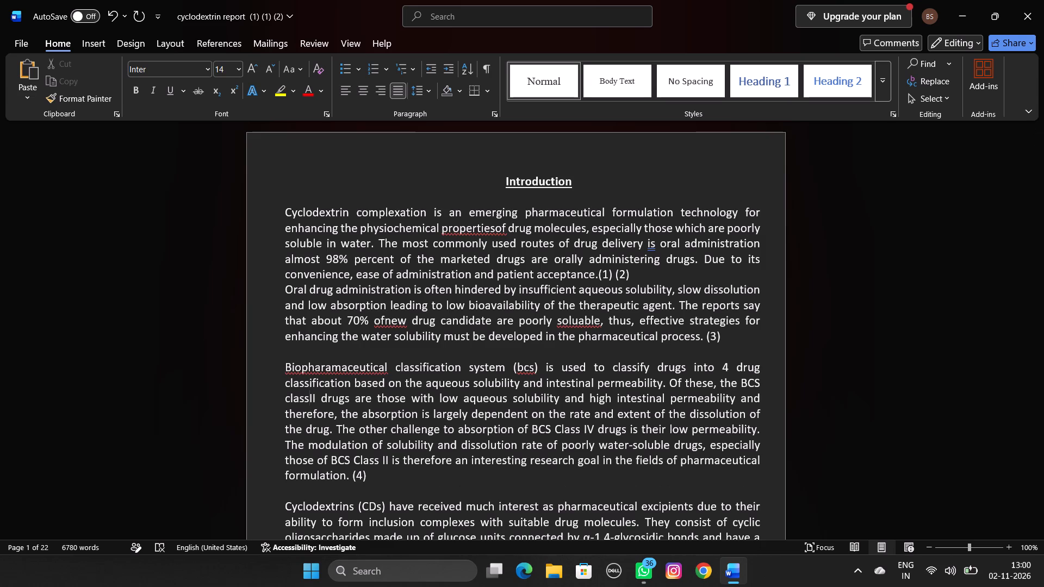
key(space)
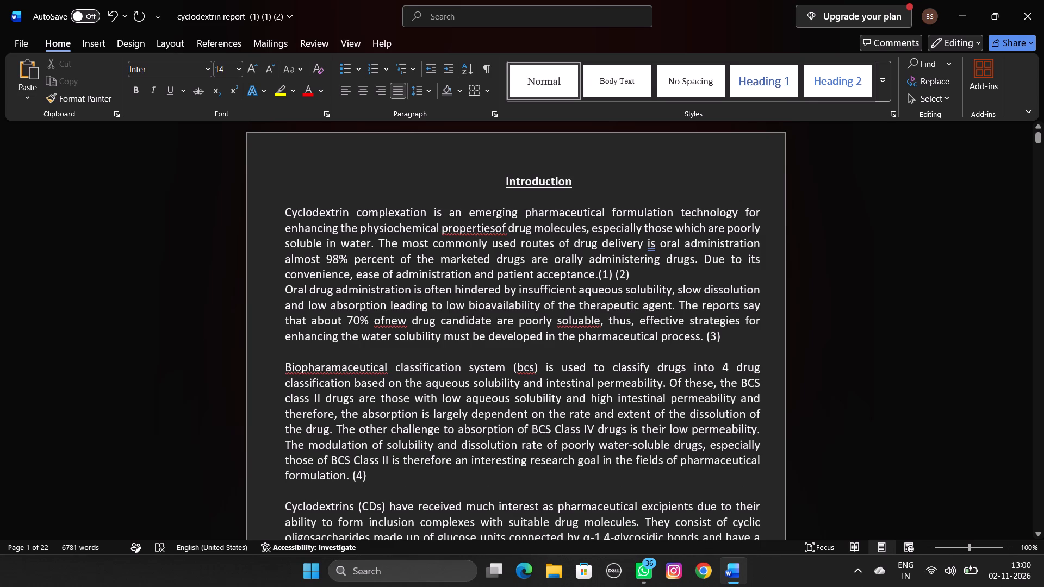
In the Cyclodextrins (CDs) paragraph, replace the text from "This is a unique structure" through "glucose units, respectively." with "this is a unique structure".
scroll(546, 406, down, 1)
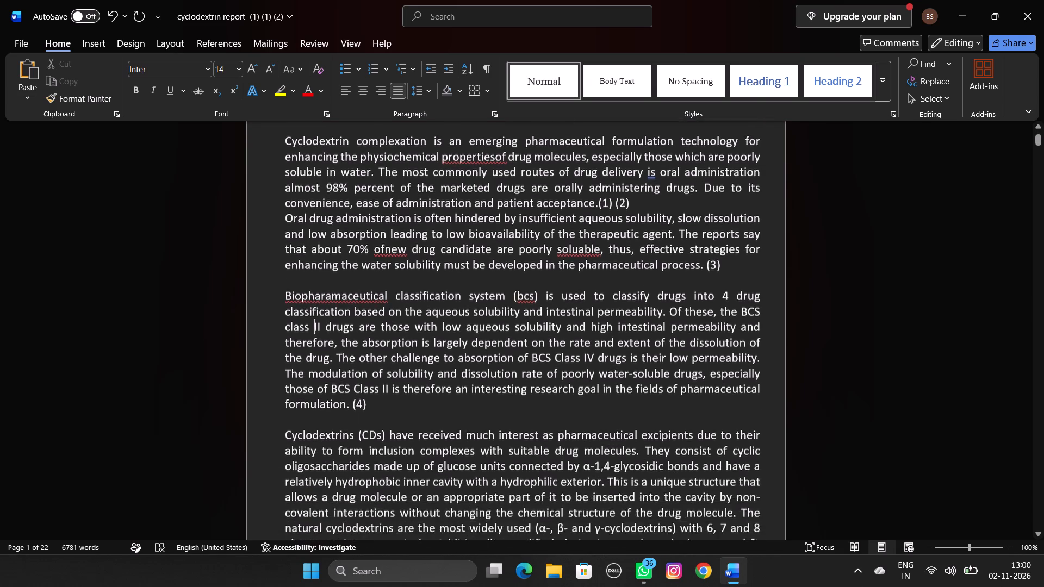
scroll(546, 406, down, 1)
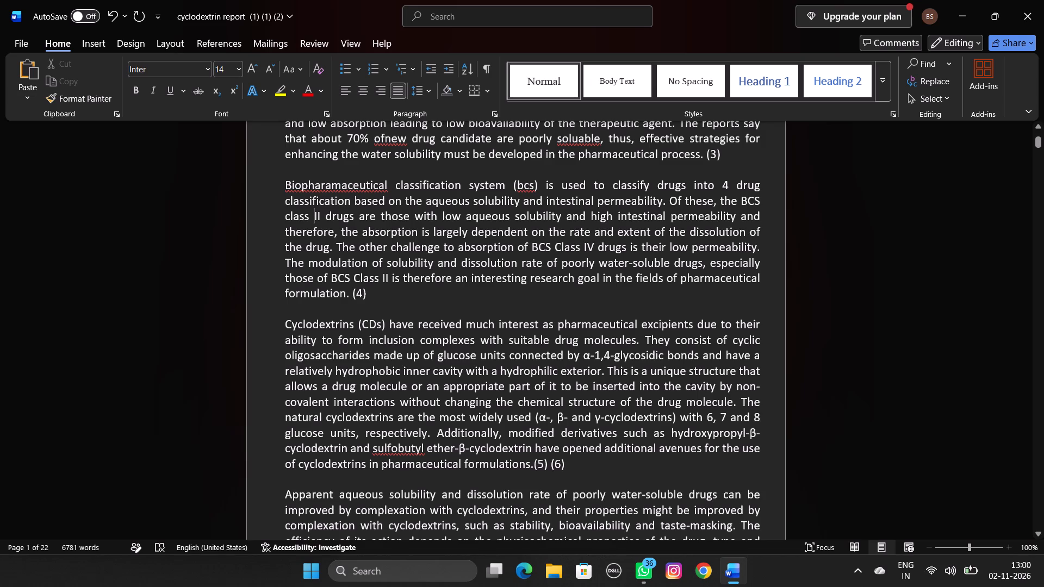
drag(608, 372, 606, 369)
drag(606, 369, 424, 434)
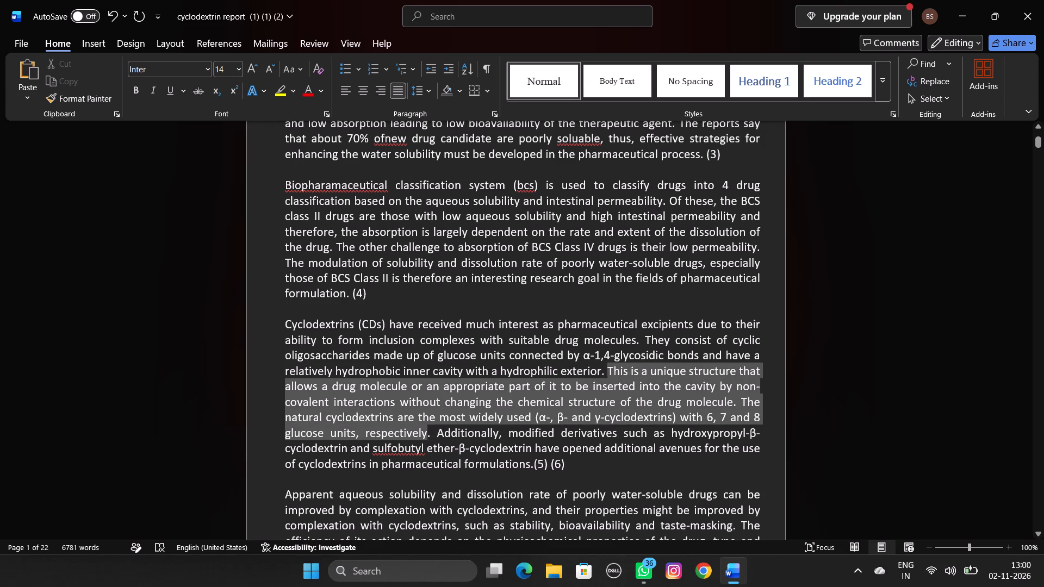
drag(424, 434, 430, 435)
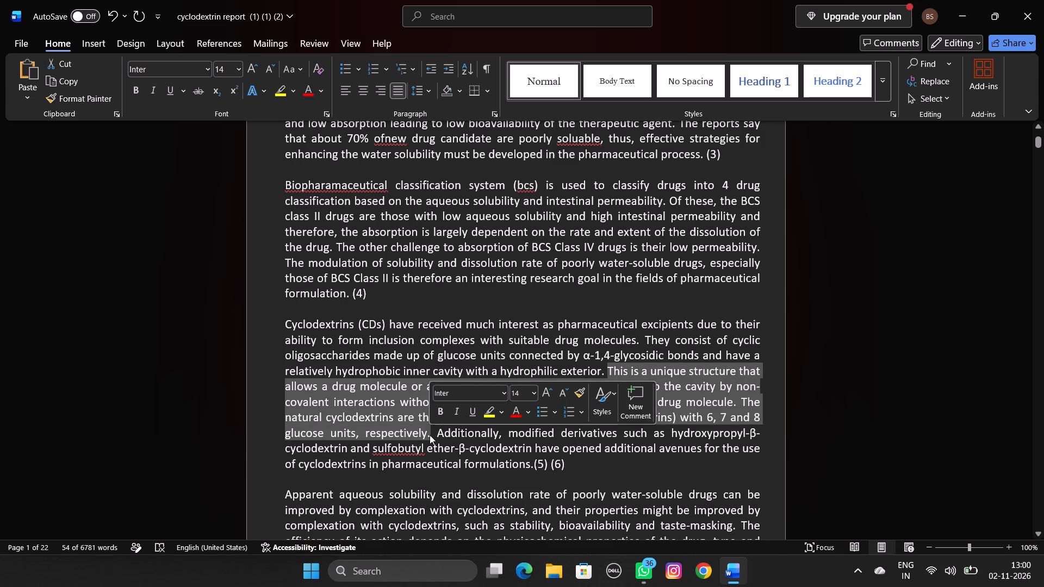
key(BackSpace)
text(this is)
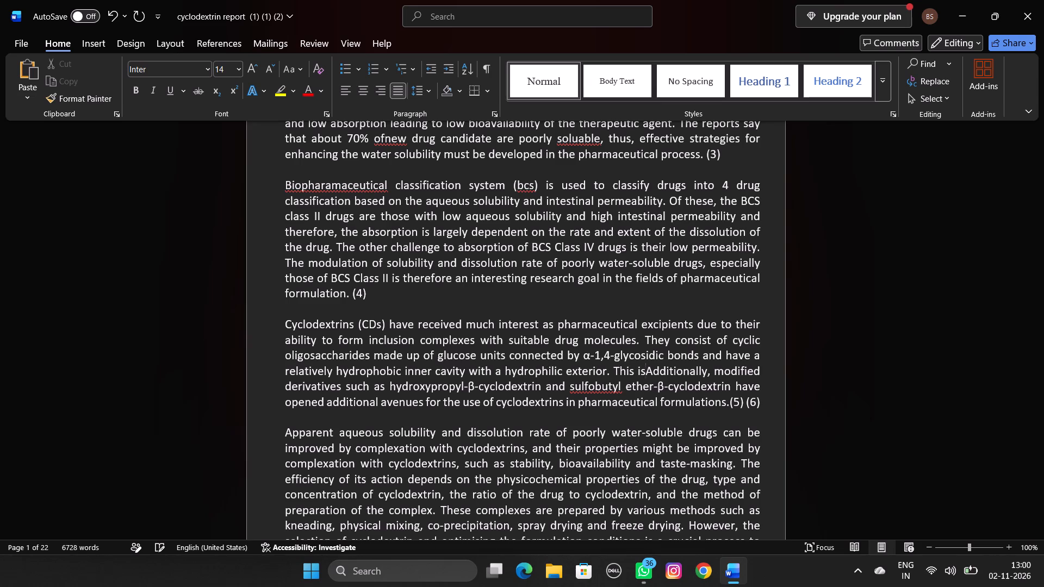
key(space)
text(a un)
key(i)
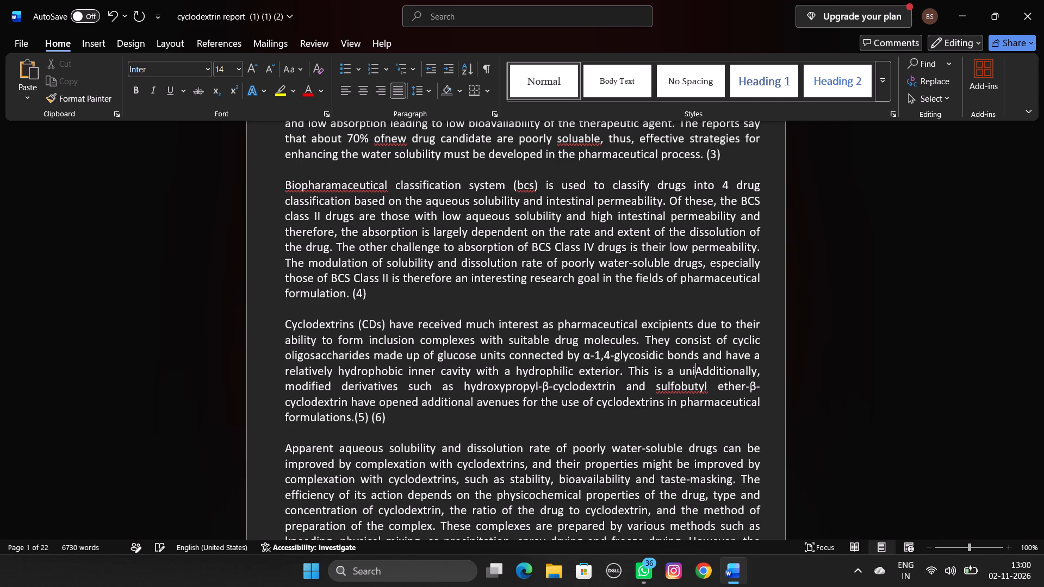
text(que)
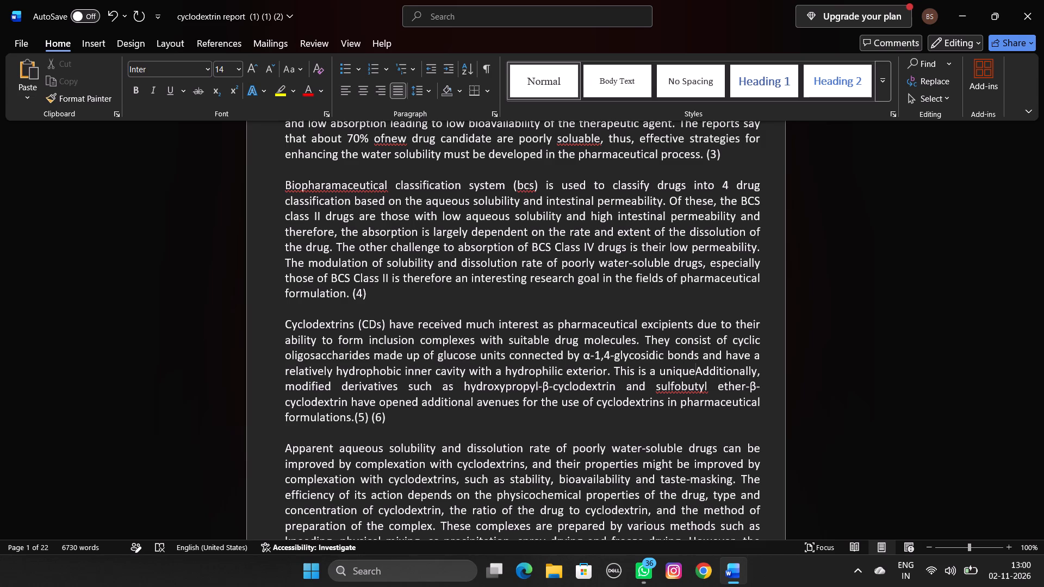
key(space)
text(structure)
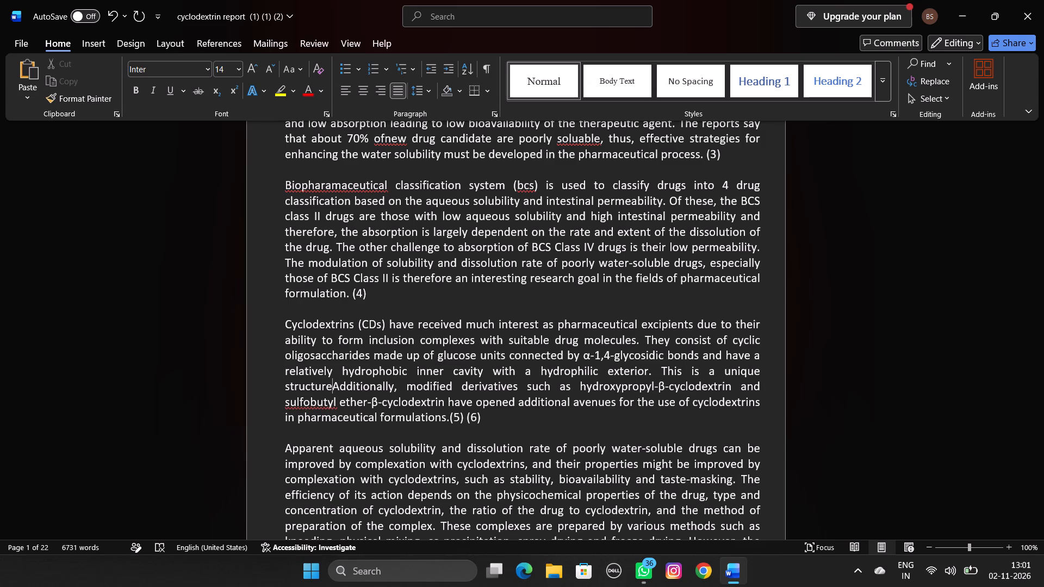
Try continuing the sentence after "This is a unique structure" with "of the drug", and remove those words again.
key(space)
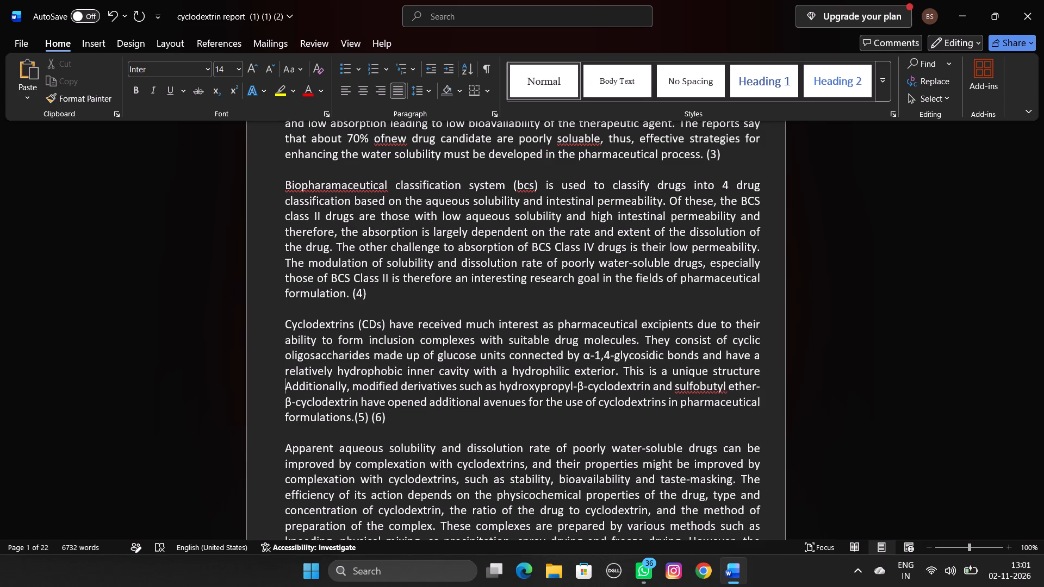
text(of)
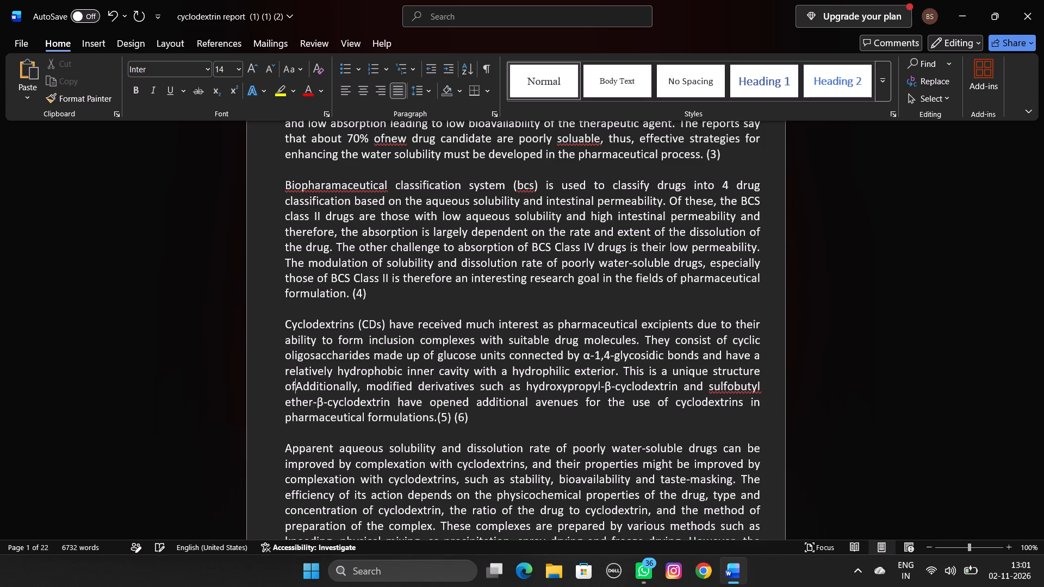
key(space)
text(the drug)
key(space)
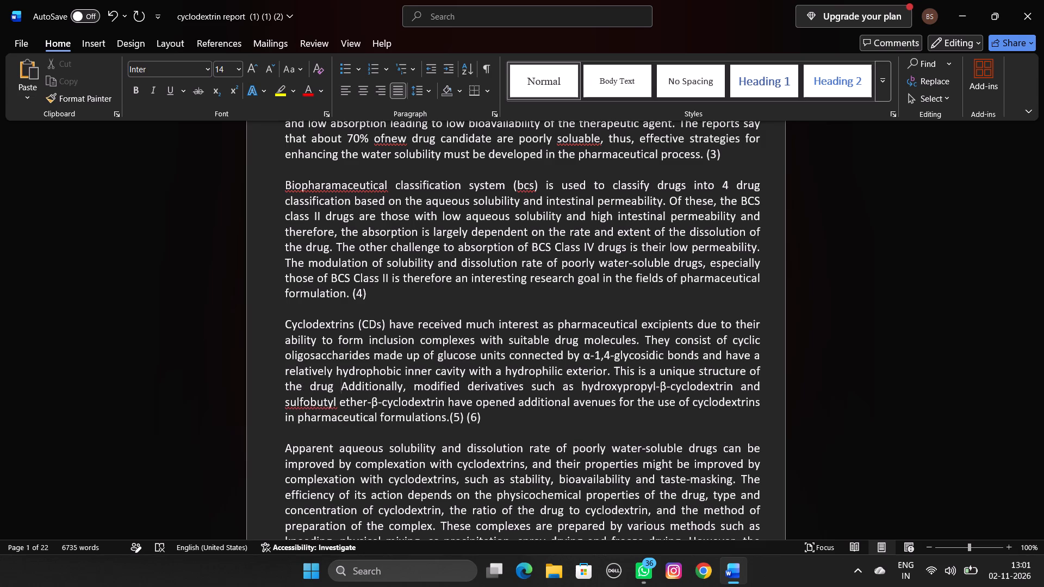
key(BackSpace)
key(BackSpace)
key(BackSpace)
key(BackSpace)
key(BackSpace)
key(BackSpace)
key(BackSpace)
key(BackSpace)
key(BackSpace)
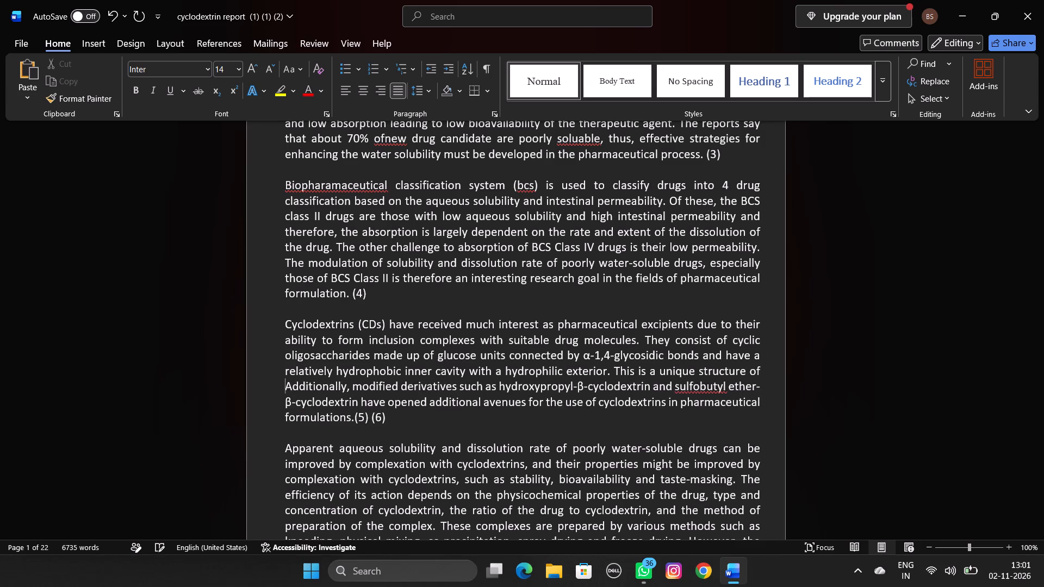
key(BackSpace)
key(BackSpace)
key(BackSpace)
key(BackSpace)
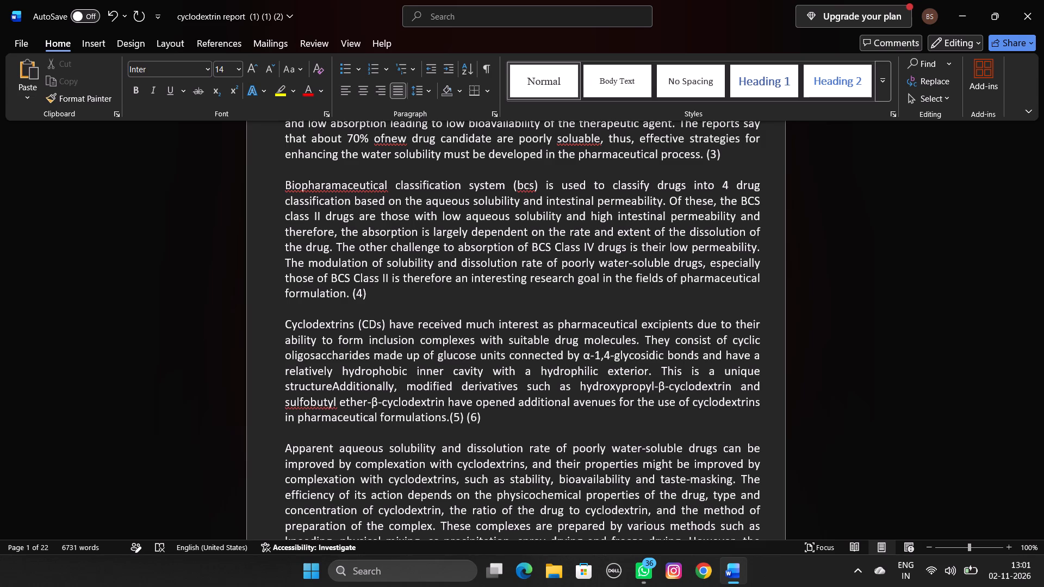
Continue the sentence after "This is a unique structure" with "that allows a drug molecule or an appropriate part of it to be inserted".
key(space)
text(that allows)
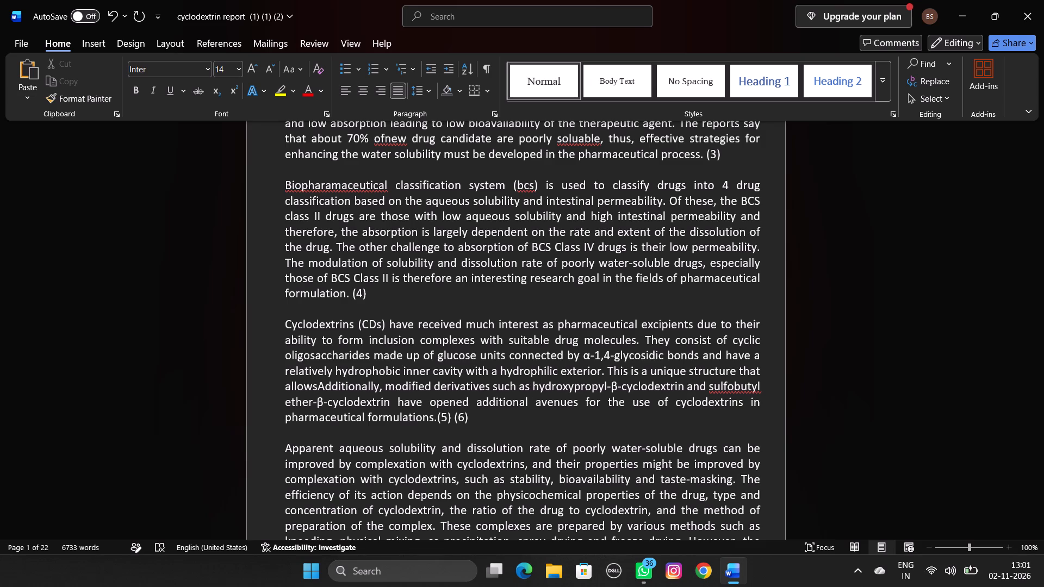
text(a drug molecule)
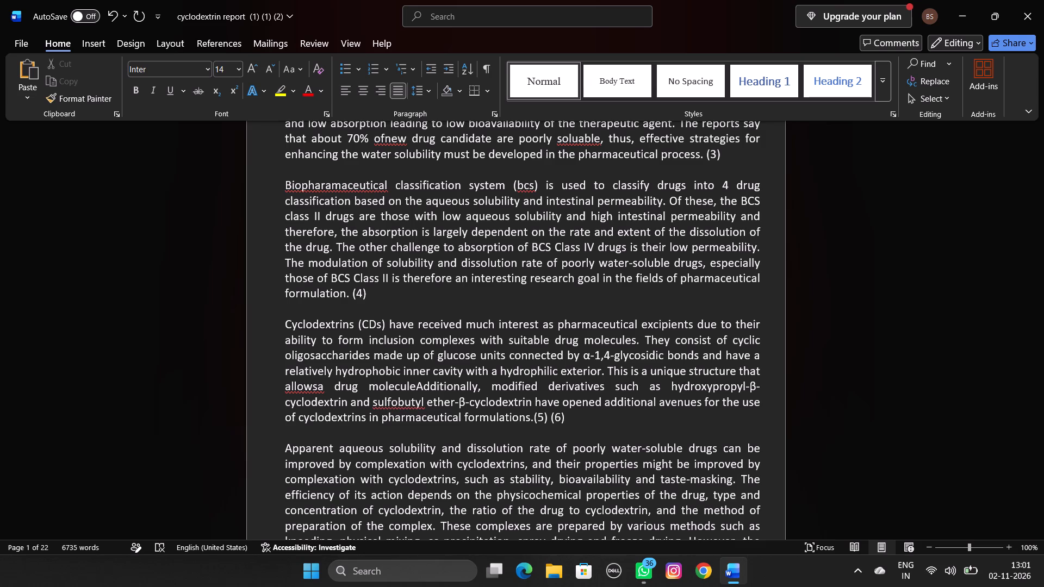
key(space)
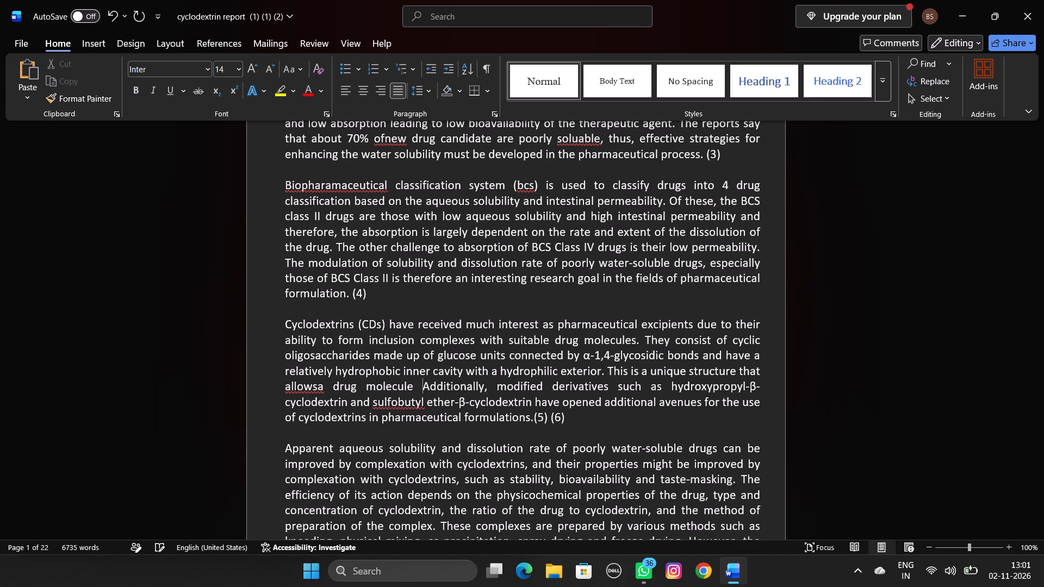
text(or an)
key(space)
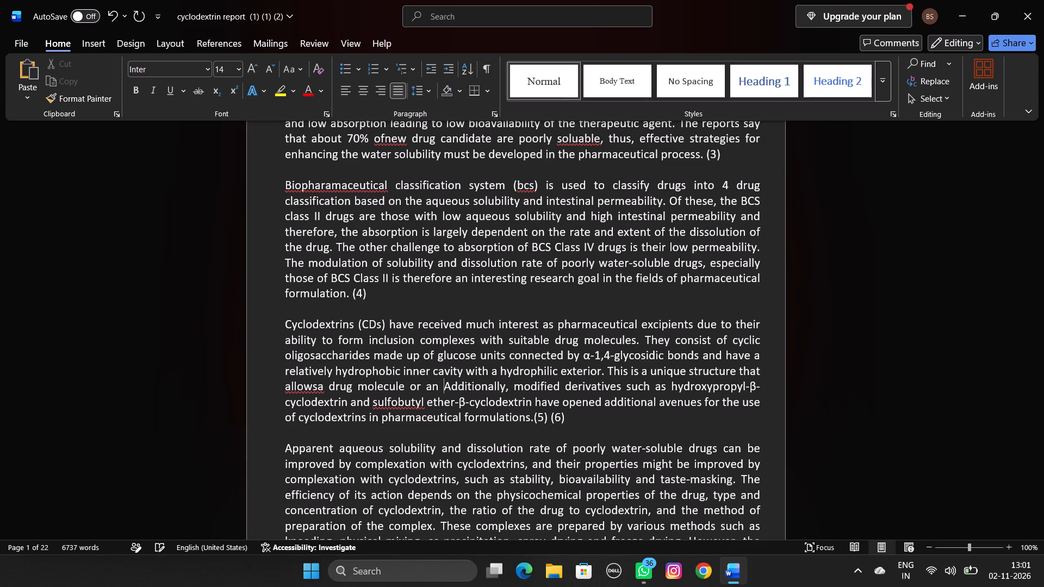
text(appropiate)
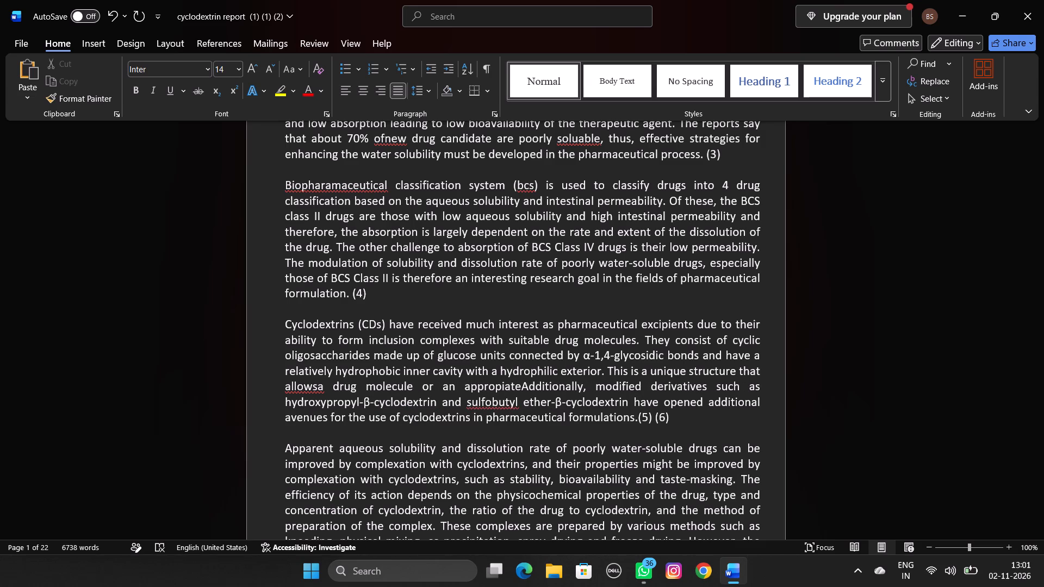
key(space)
text(part of it)
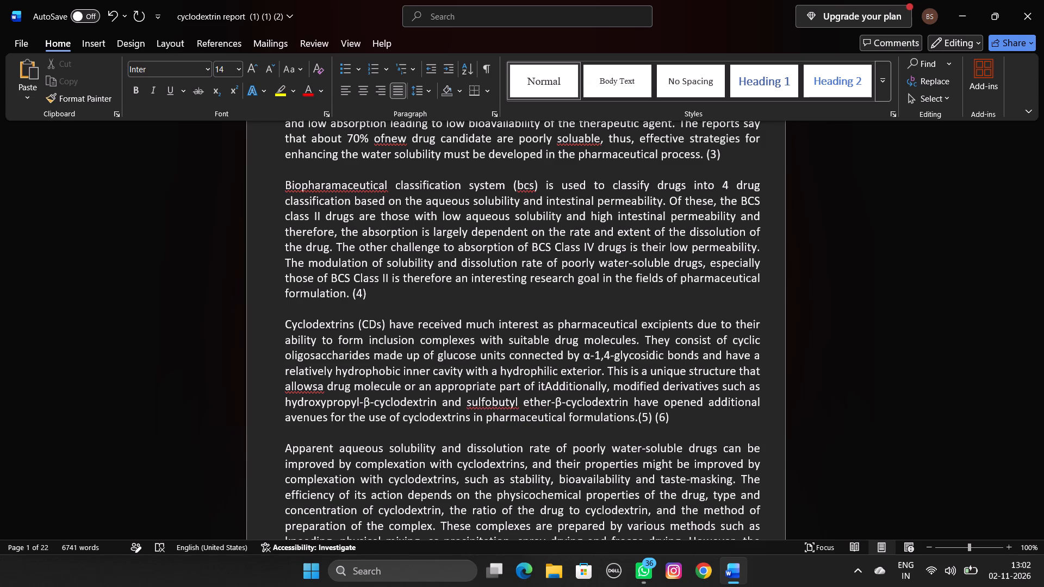
key(space)
text(to be inserted)
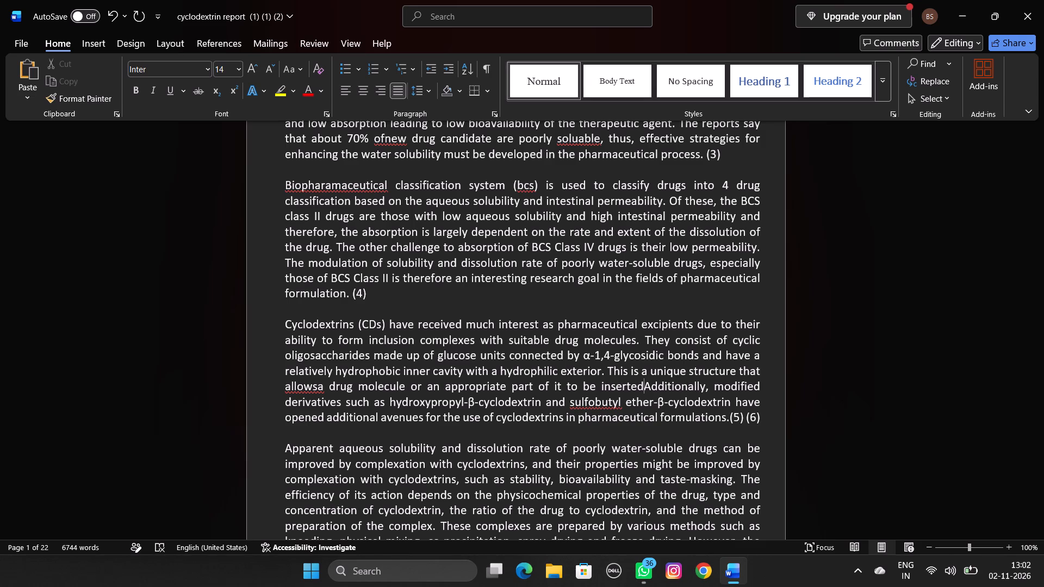
Continue the sentence after "to be inserted" with "into the cavity", correcting the mistaken word "chemical" along the way.
key(space)
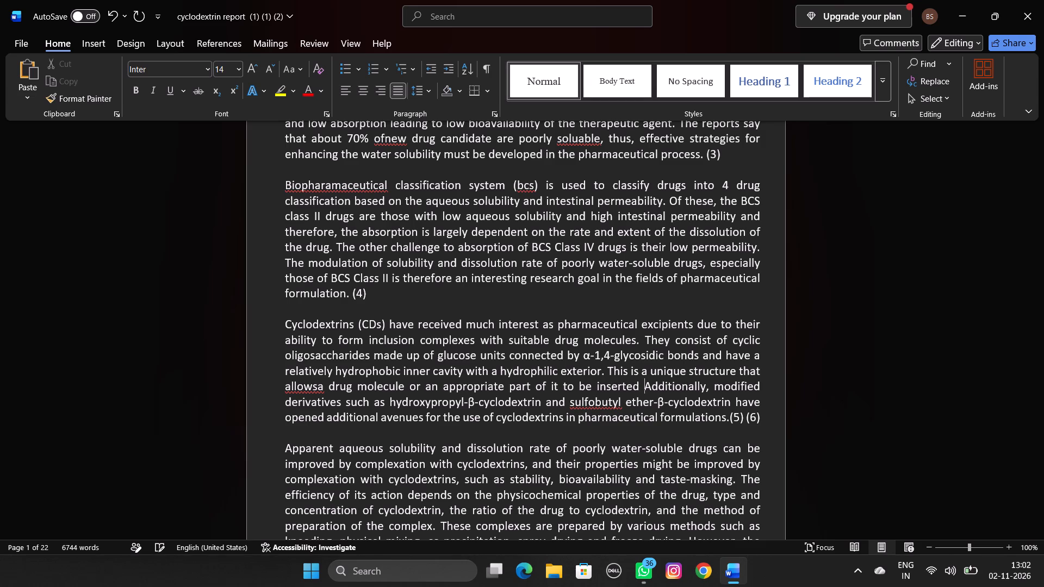
text(into the chemical)
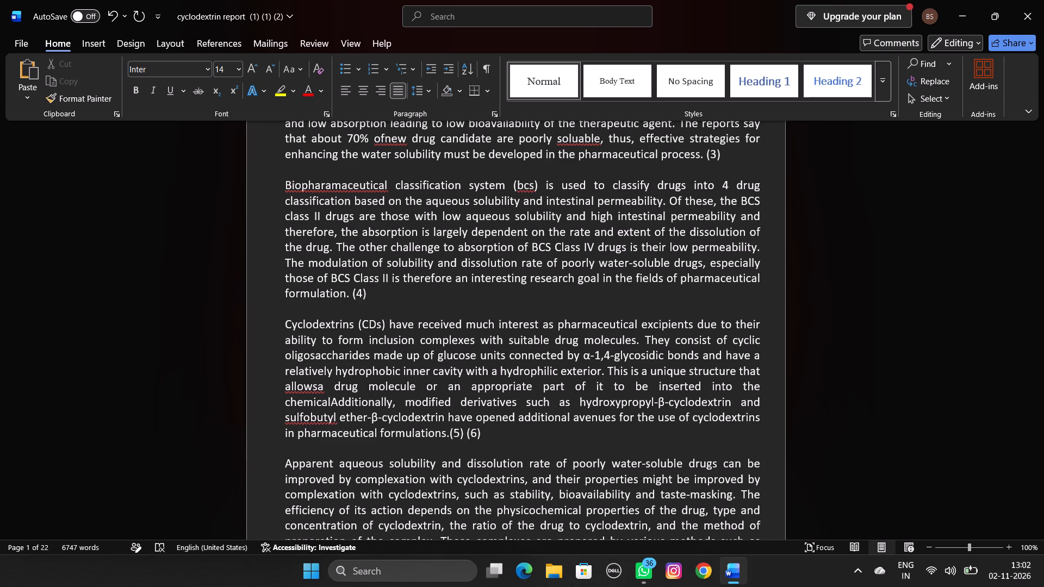
key(BackSpace)
key(BackSpace)
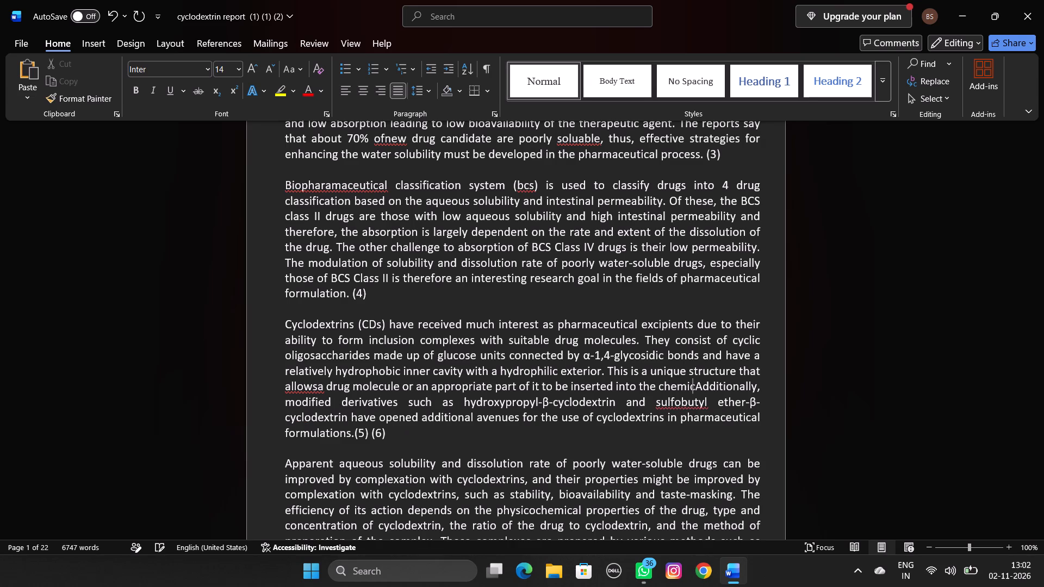
key(BackSpace)
key(BackSpace)
key(BackSpace)
key(BackSpace)
key(BackSpace)
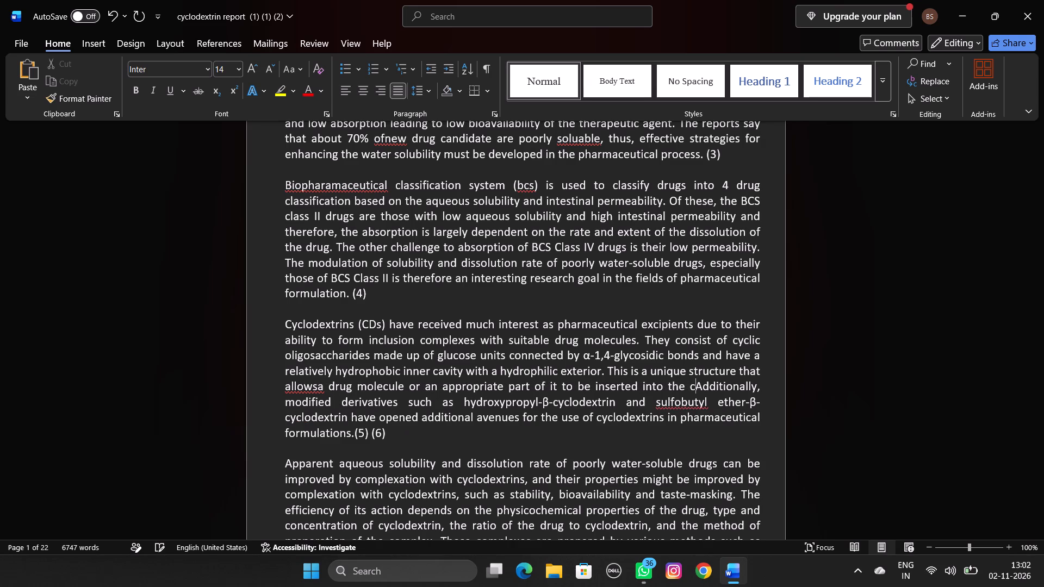
text(avity)
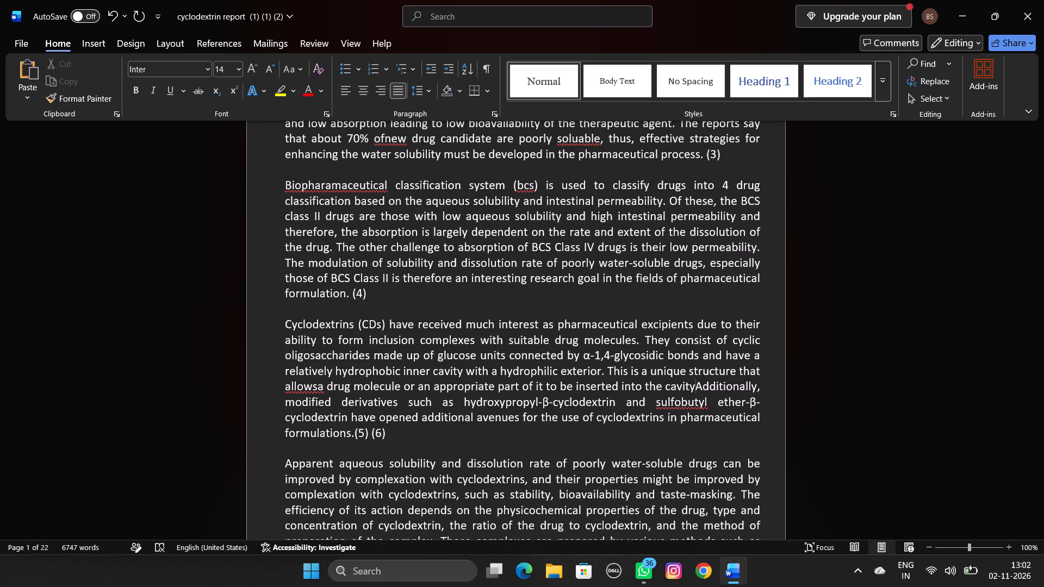
Extend the sentence after "cavity" with "by non-covalent interactions without changing the chemical structure of the drug molecule".
text(by non-covalent)
key(space)
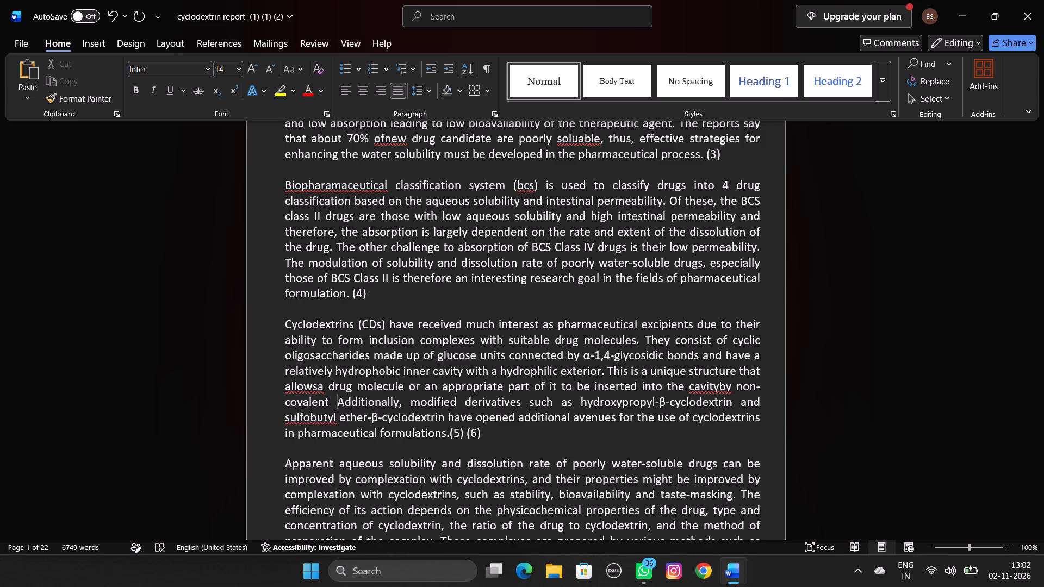
text(interactions)
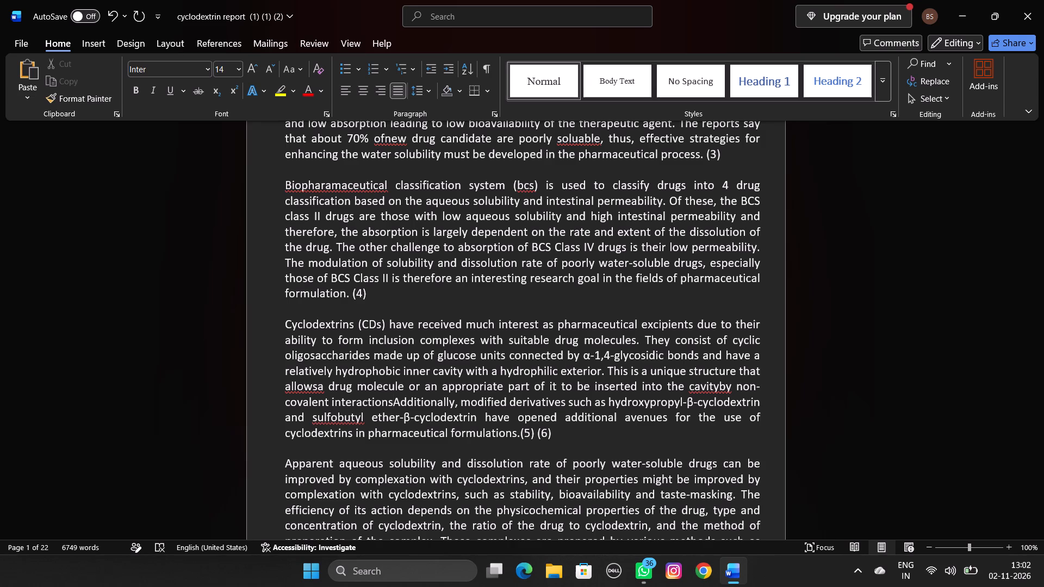
text(without chnaging the)
key(space)
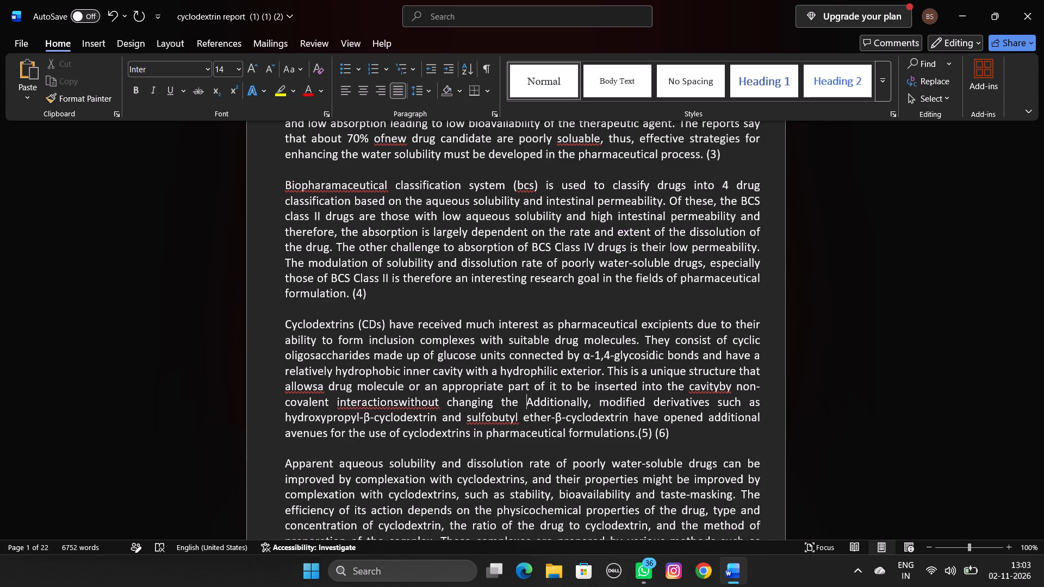
text(chemica)
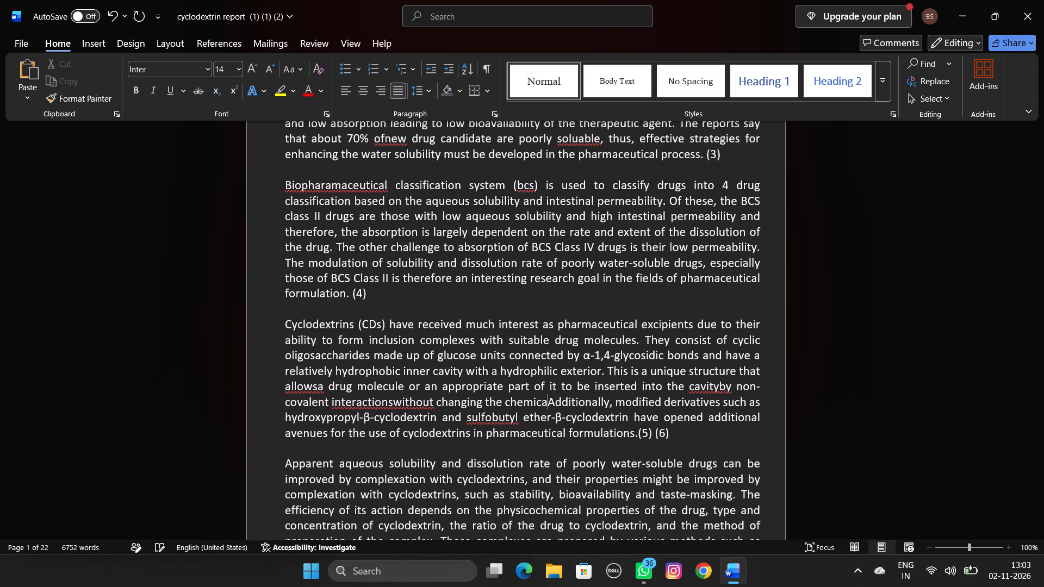
key(l)
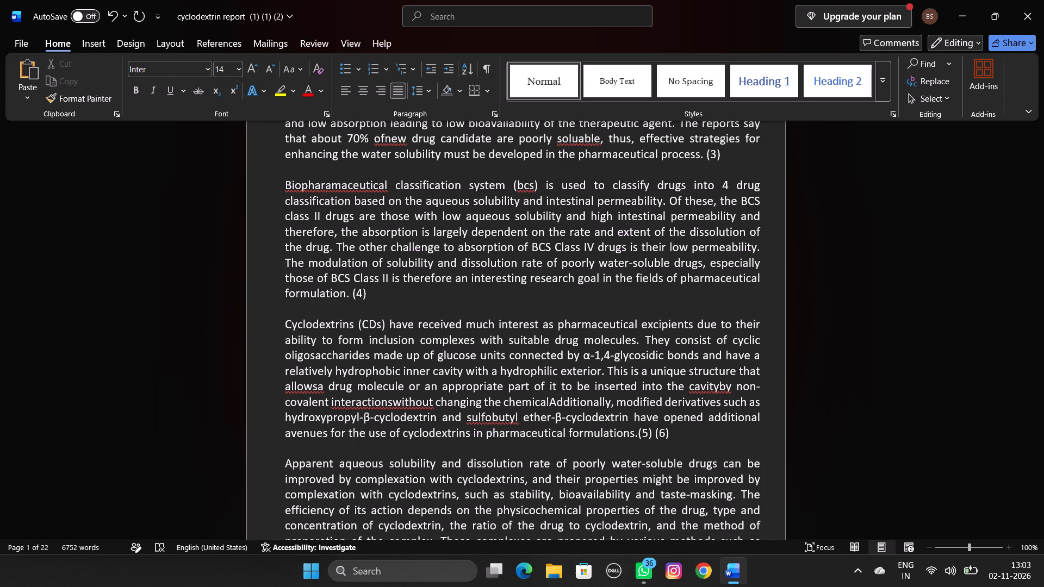
key(space)
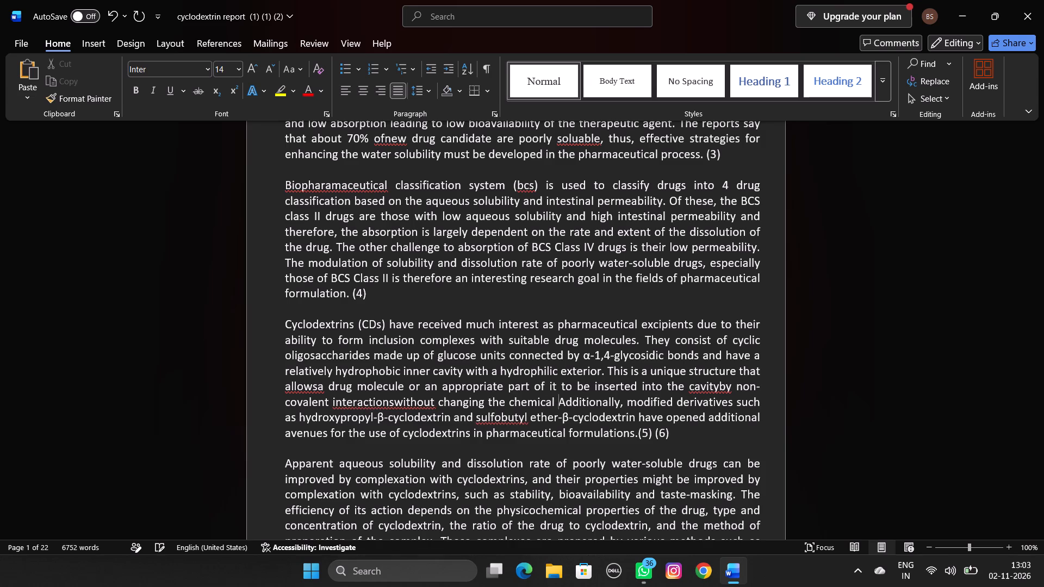
text(structure of the drug molecule)
key(space)
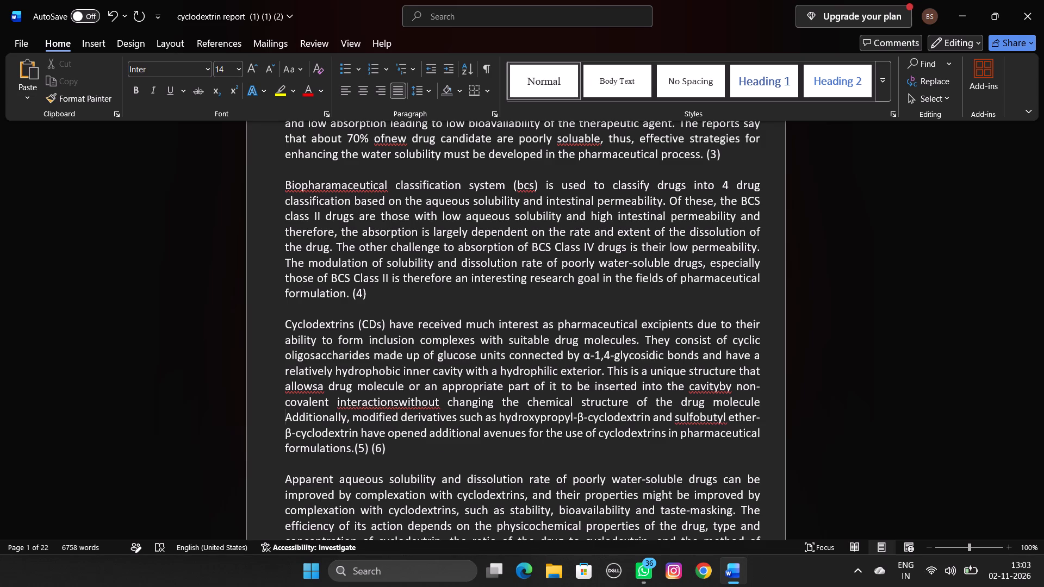
Insert the missing spaces between "interactions" and "without" and between "allows" and "a" in the Cyclodextrins (CDs) paragraph.
click(399, 407)
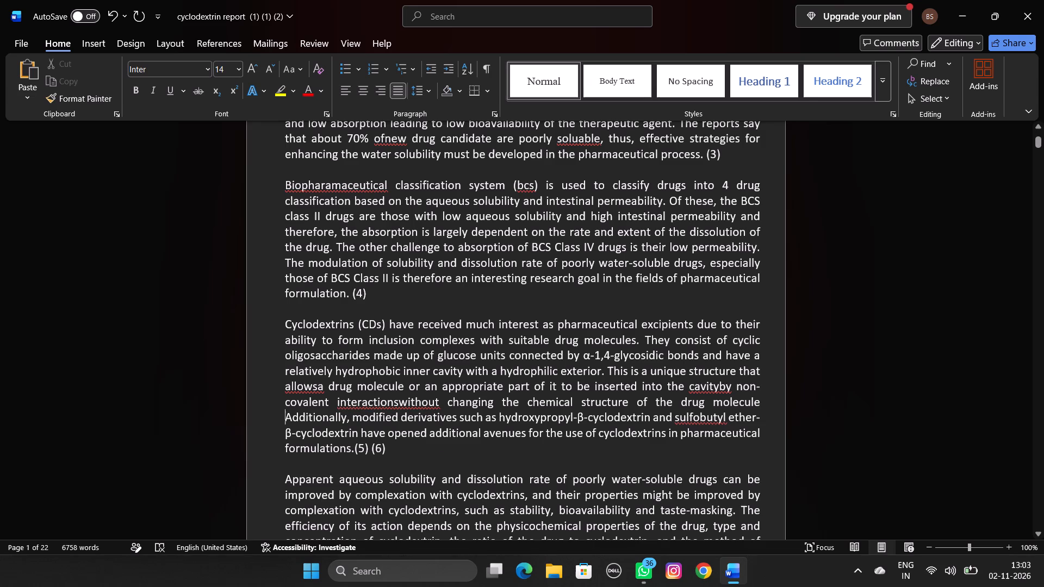
key(space)
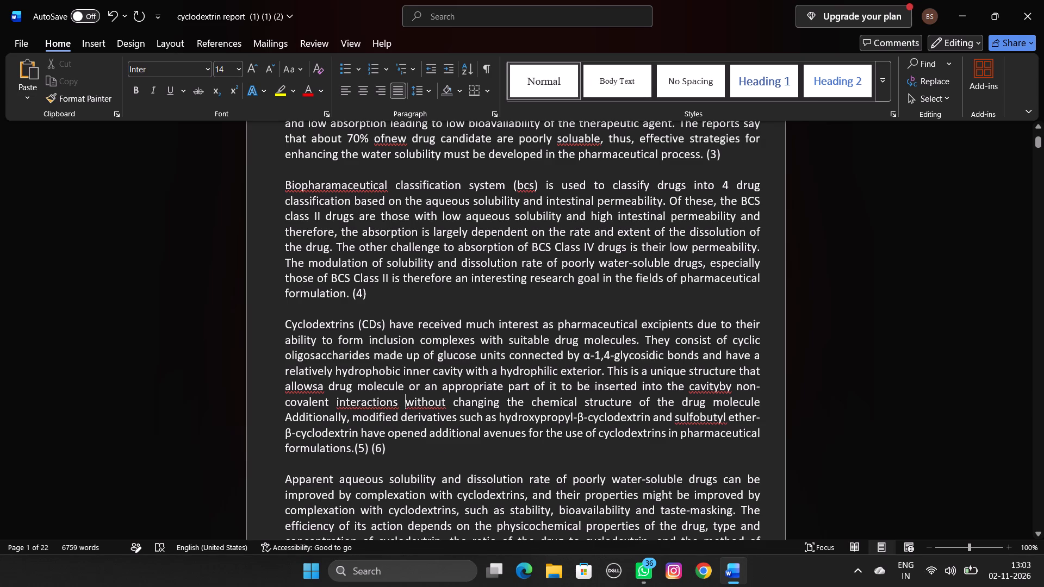
click(324, 385)
key(Left)
key(space)
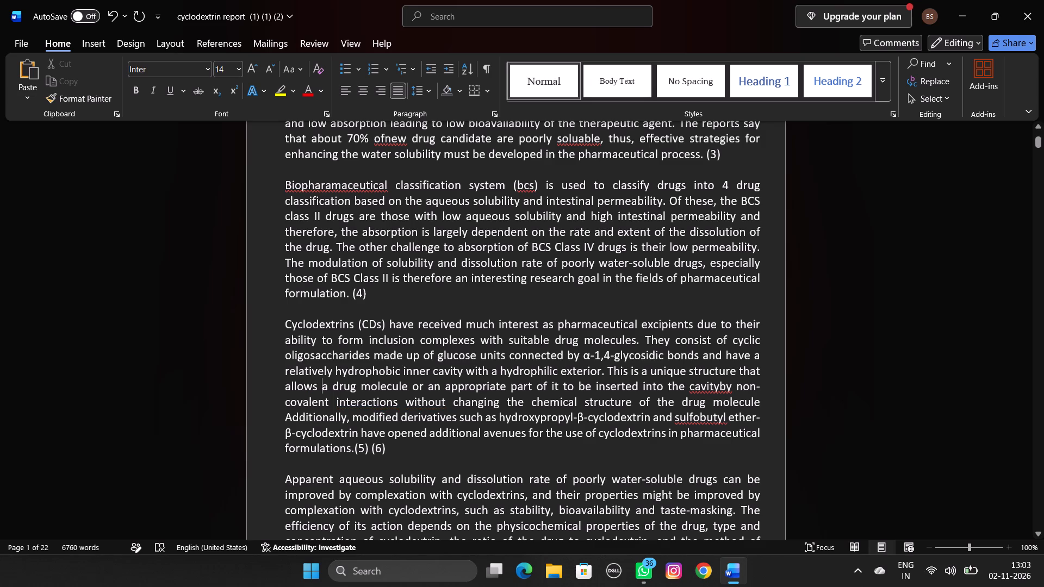
Add a period after "structure of the drug molecule" and start a new sentence reading "the natural cyclodextrins are most widely used".
click(765, 405)
key(period)
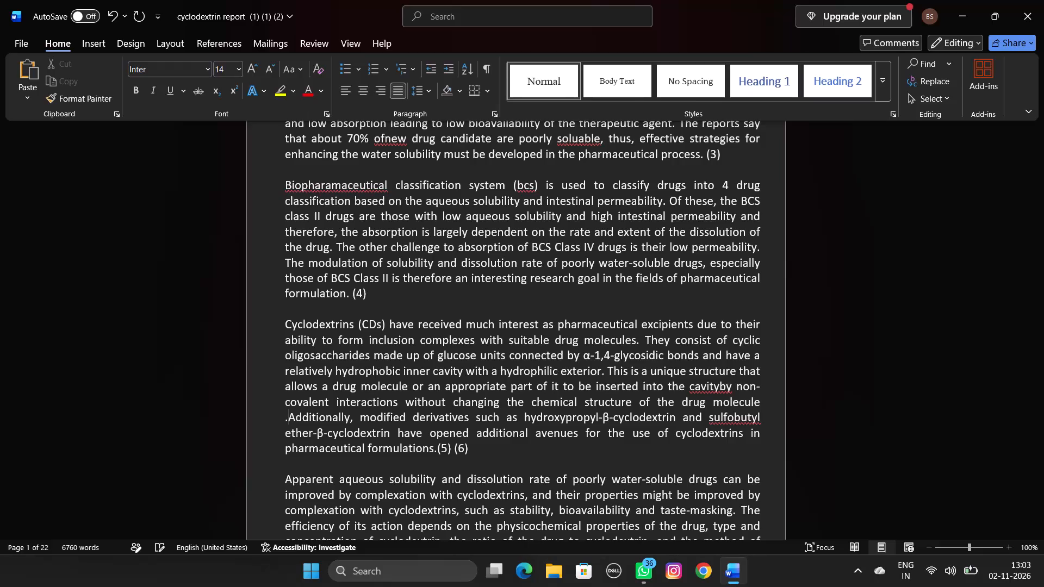
key(space)
text(the nat)
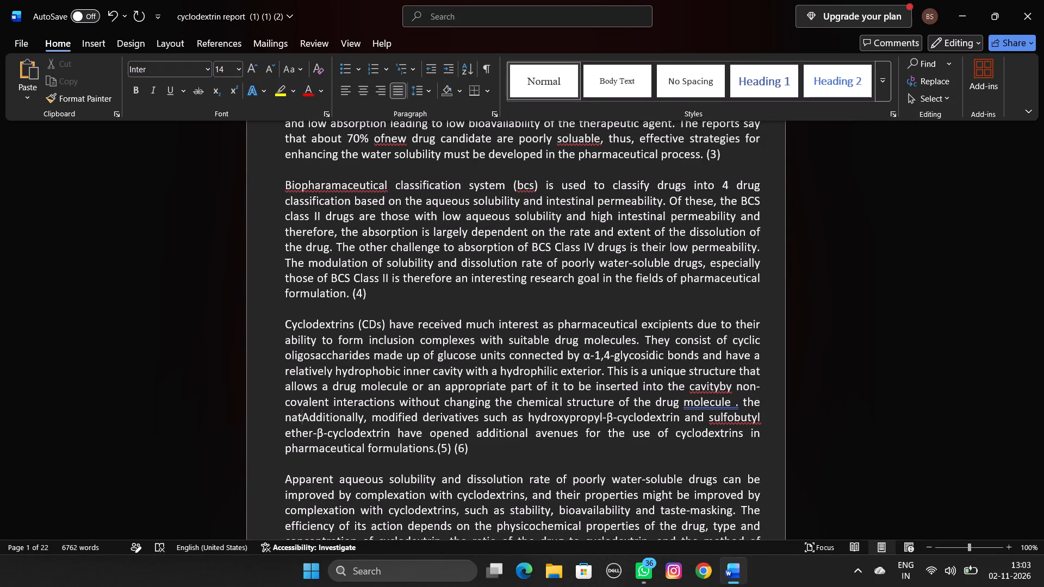
text(ural)
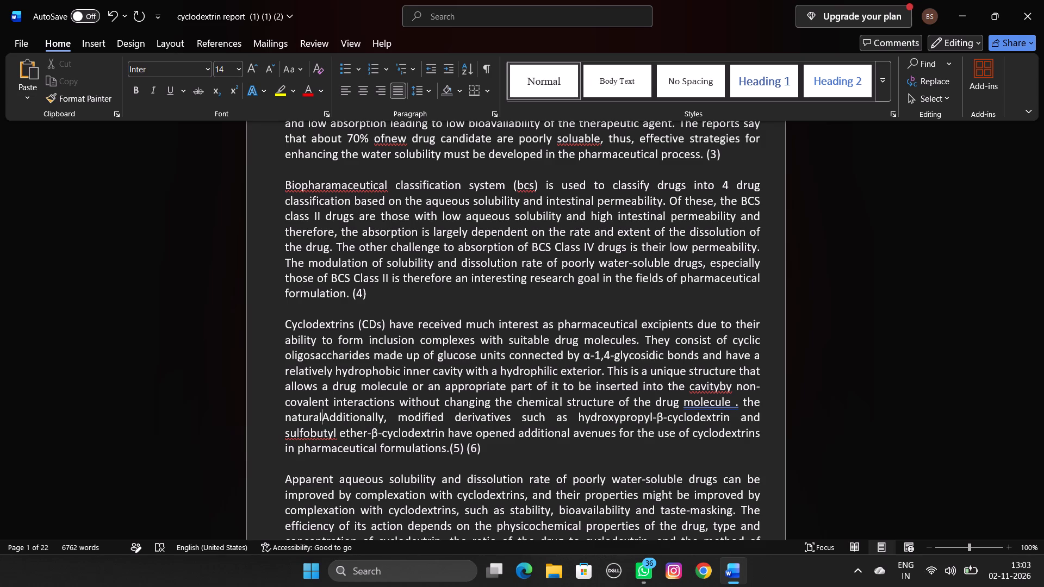
key(c)
key(BackSpace)
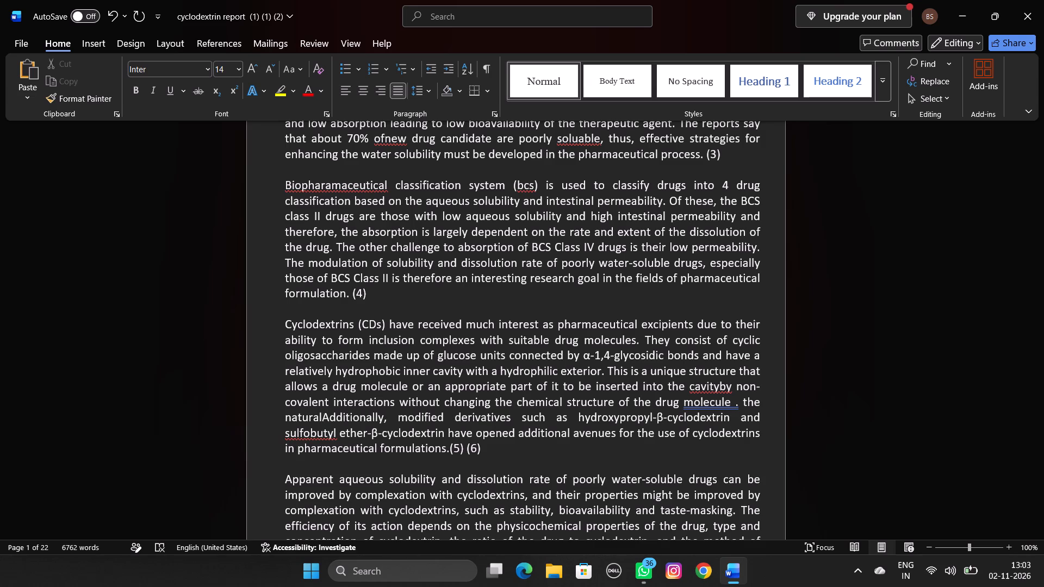
key(c)
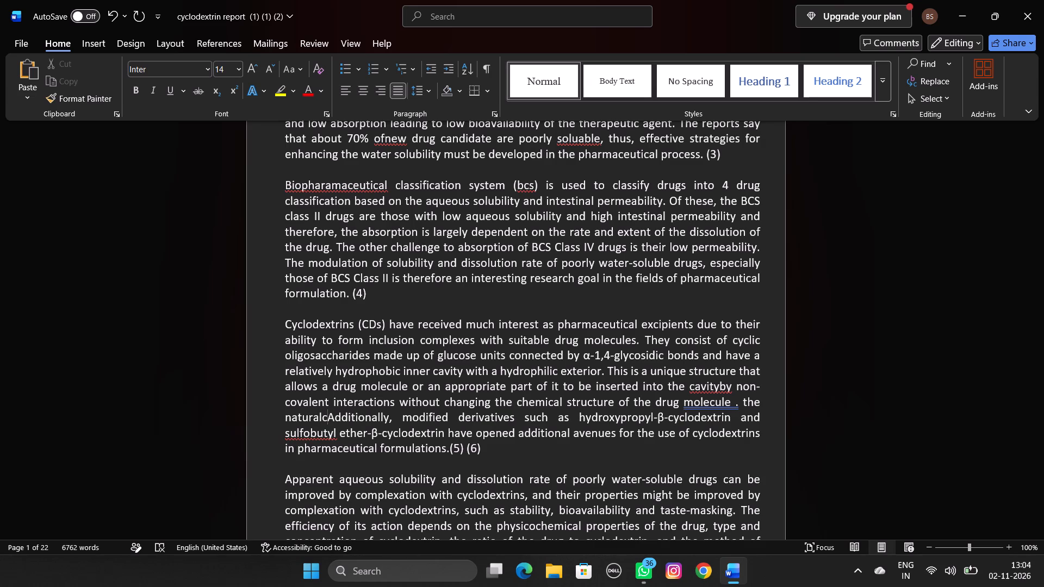
key(BackSpace)
key(space)
text(cyc)
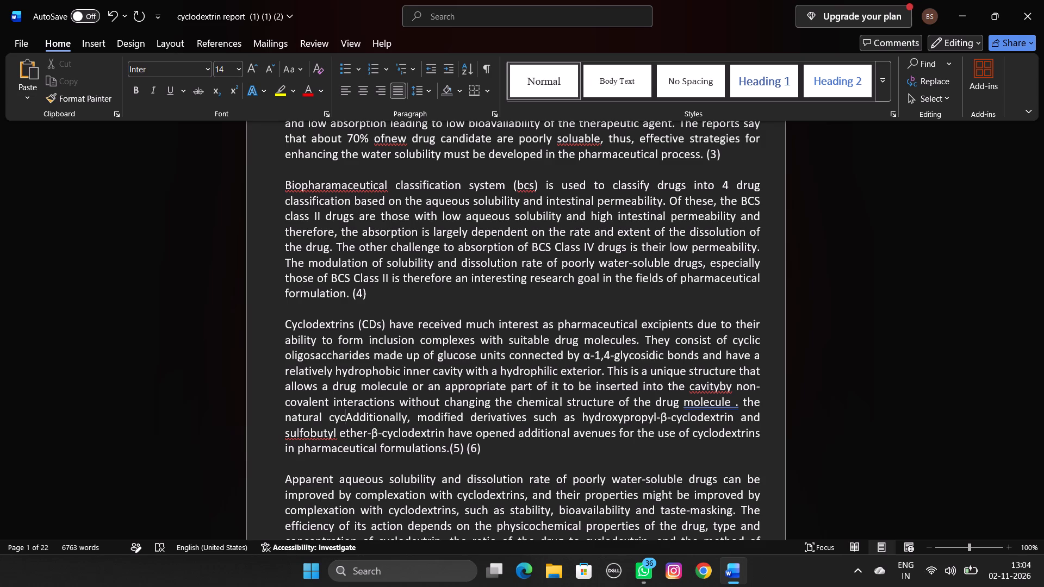
text(lodextrins are)
key(space)
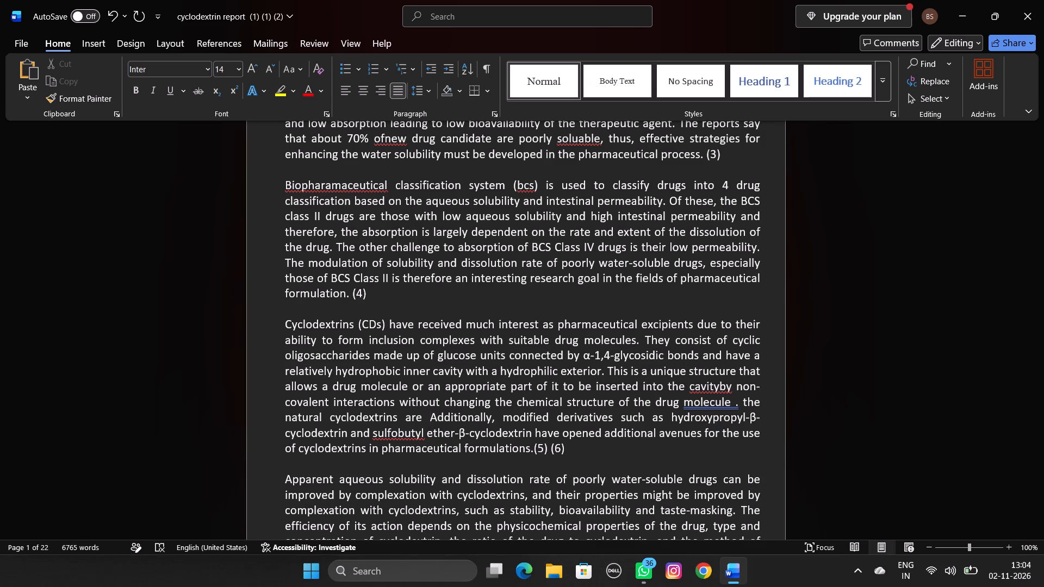
text(most widely used)
key(space)
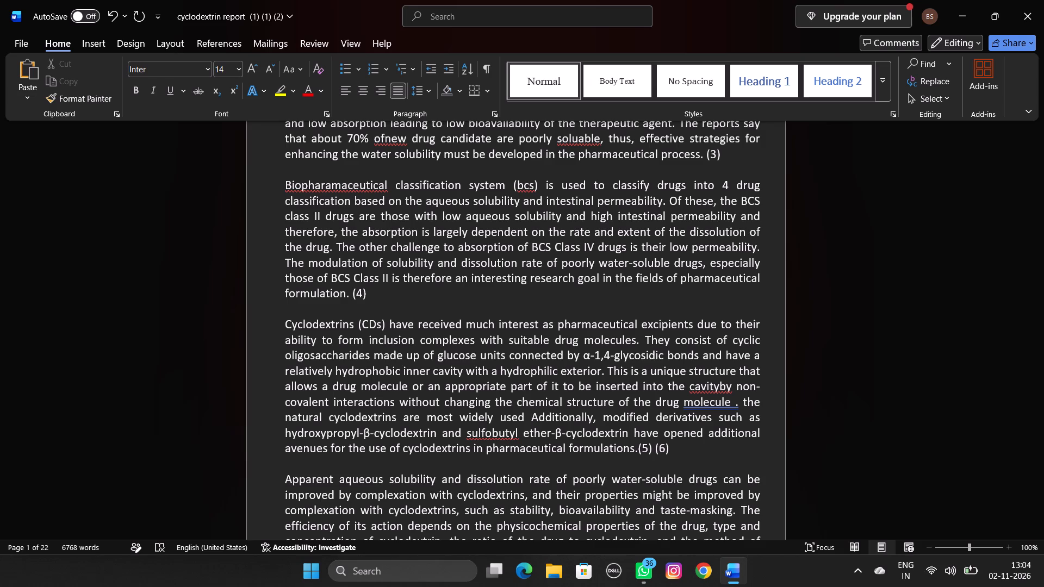
Continue the sentence after "most widely used" with "wit 6,7,8 glucose units" and end it with a period before "Additionally".
text(wit)
key(space)
key(6)
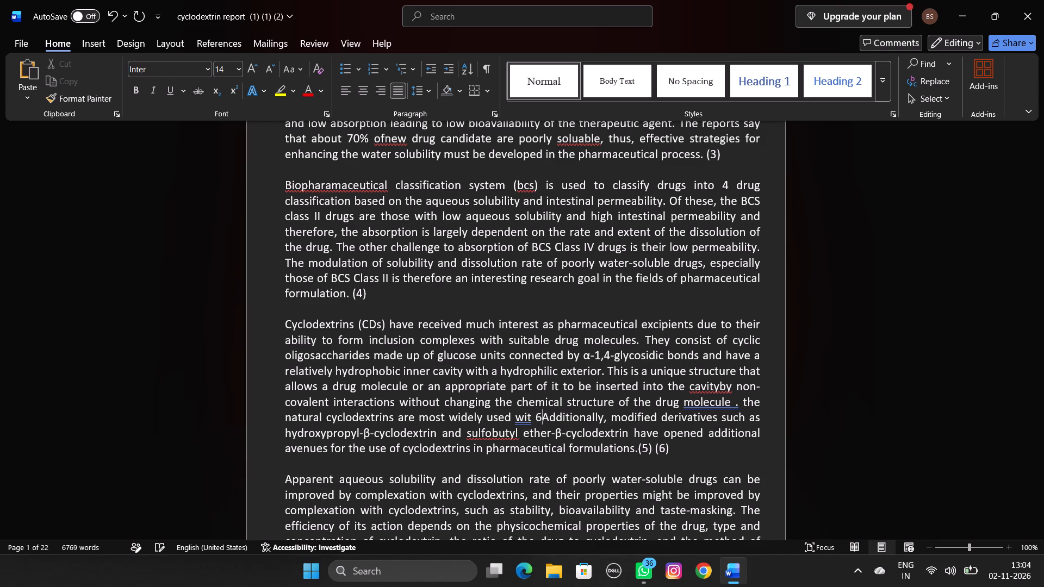
text(,7,8)
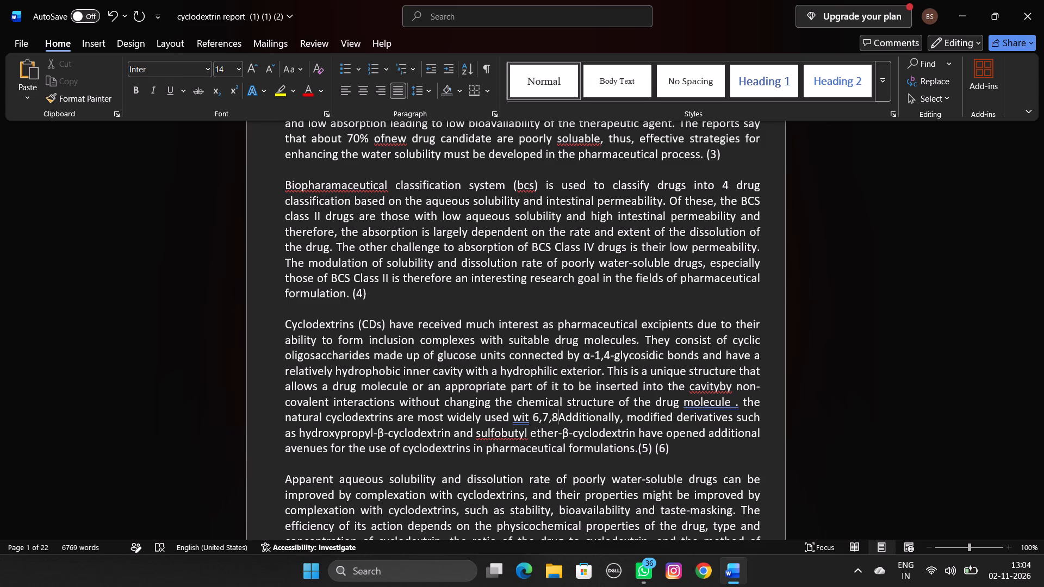
key(space)
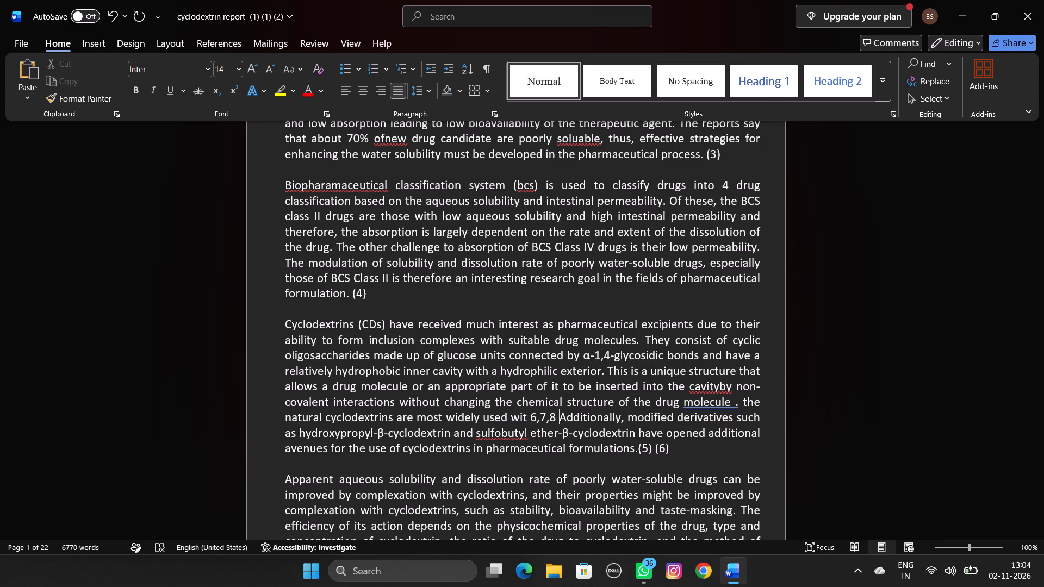
text(glucose units)
key(space)
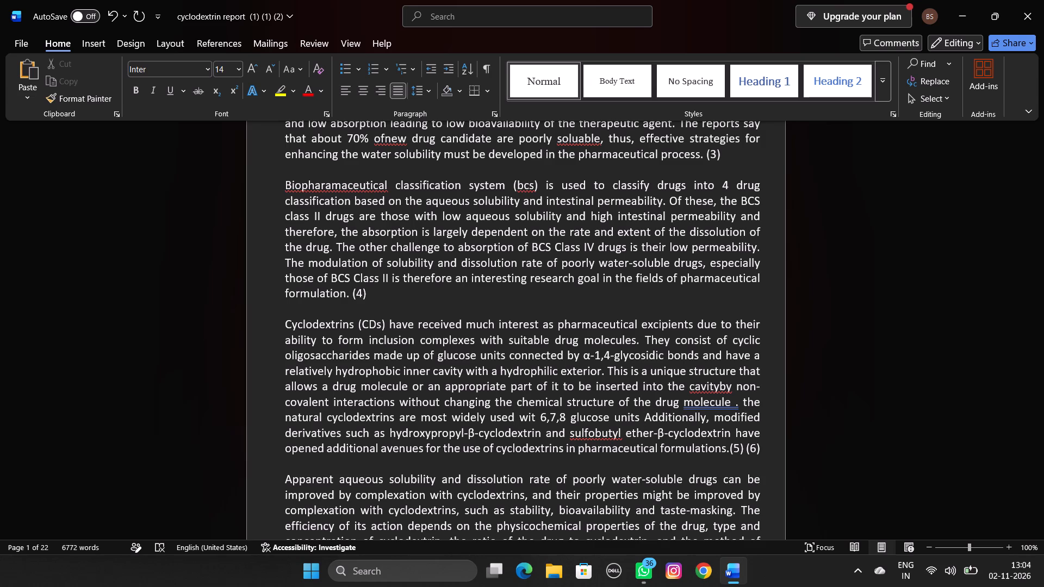
key(period)
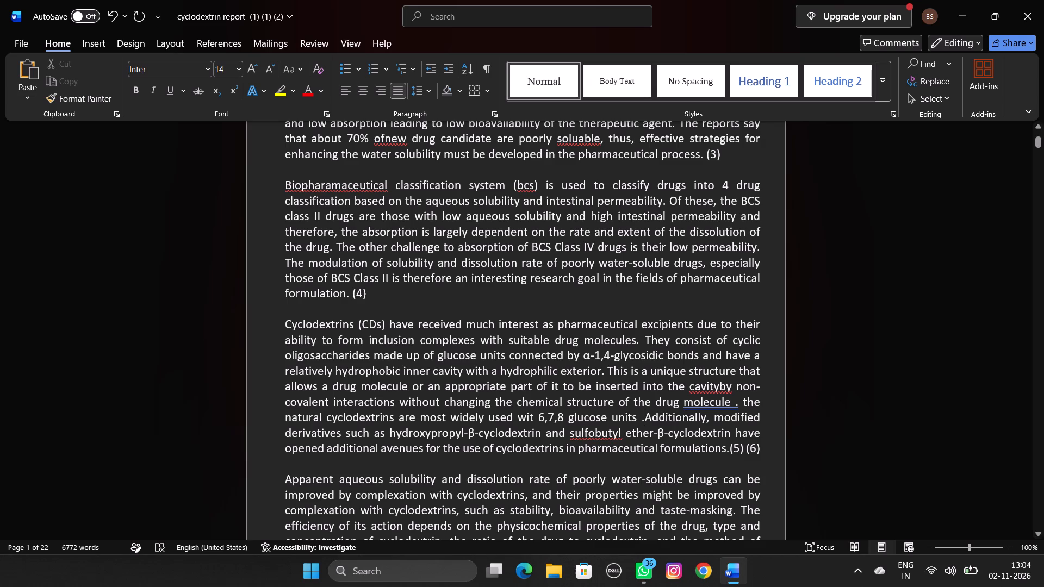
In the "Apparent aqueous" paragraph, replace "solubility and dissolution rate of poorly water-soluble drugs" with "solubility and dissolution rate of poorly soluable drugs".
scroll(399, 459, down, 1)
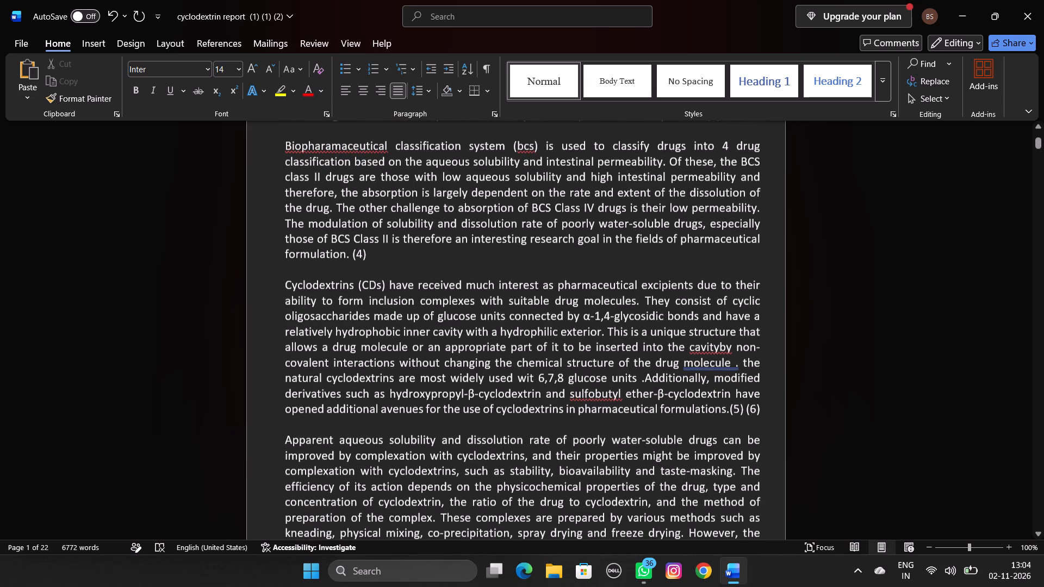
scroll(399, 459, down, 1)
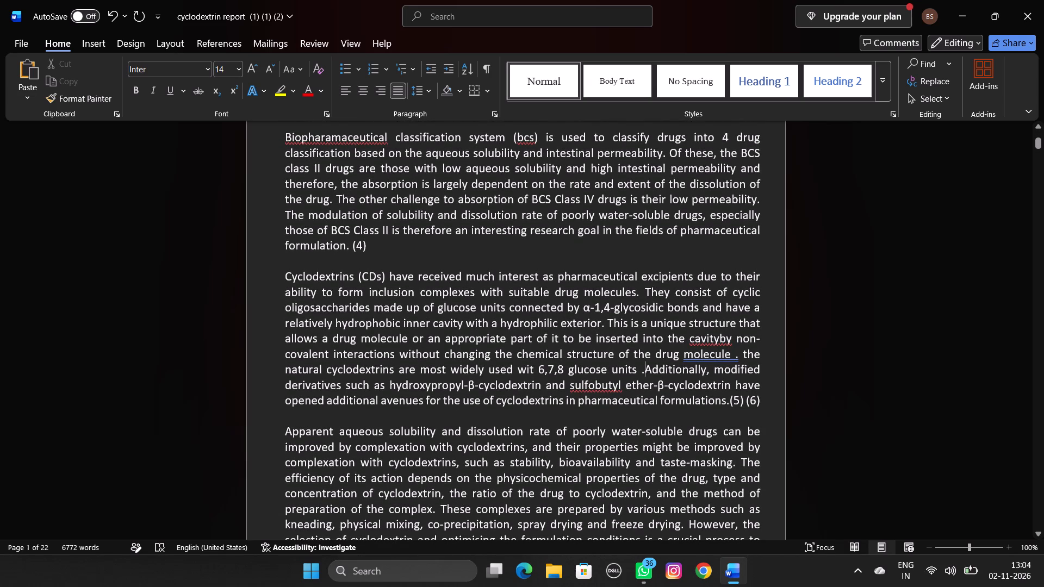
drag(388, 430, 722, 424)
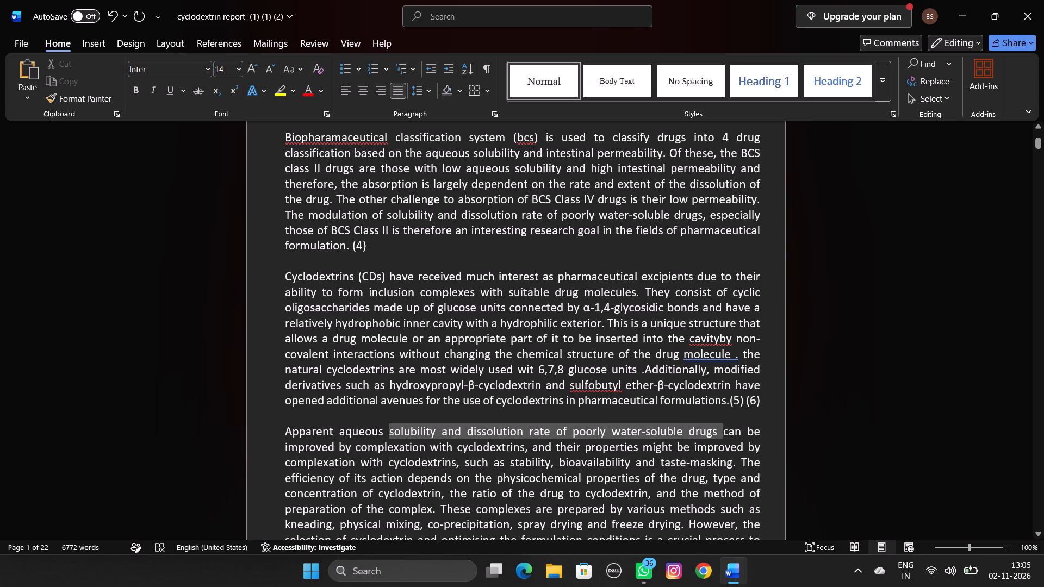
drag(722, 424, 716, 425)
key(BackSpace)
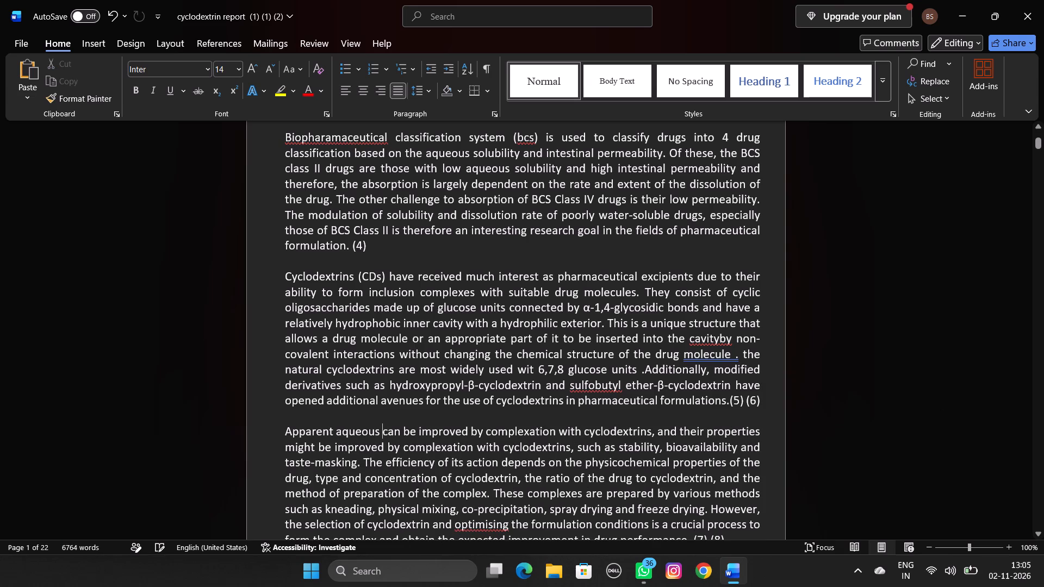
text(solubility)
key(space)
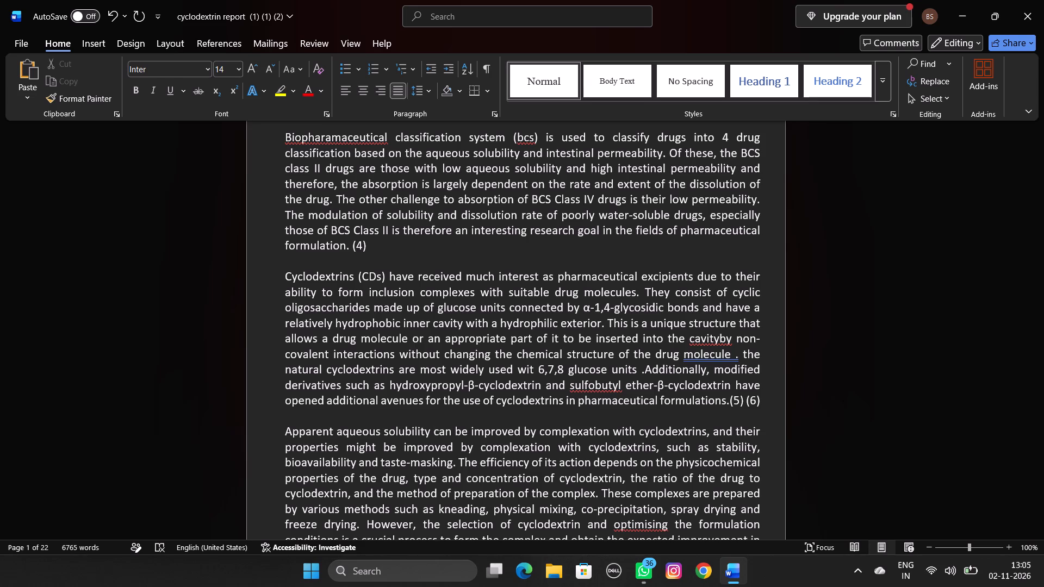
text(and diss)
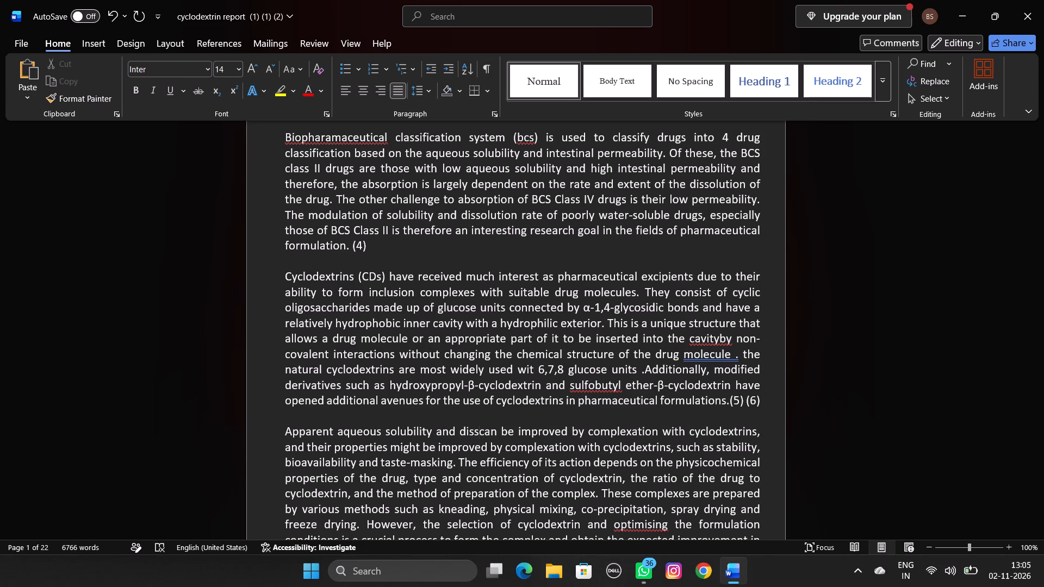
text(olution)
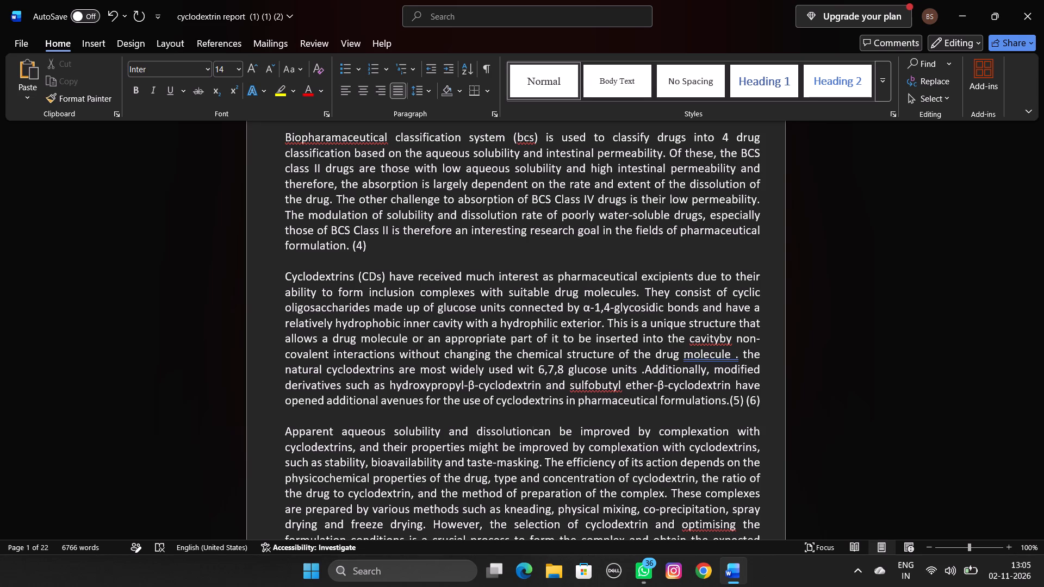
key(space)
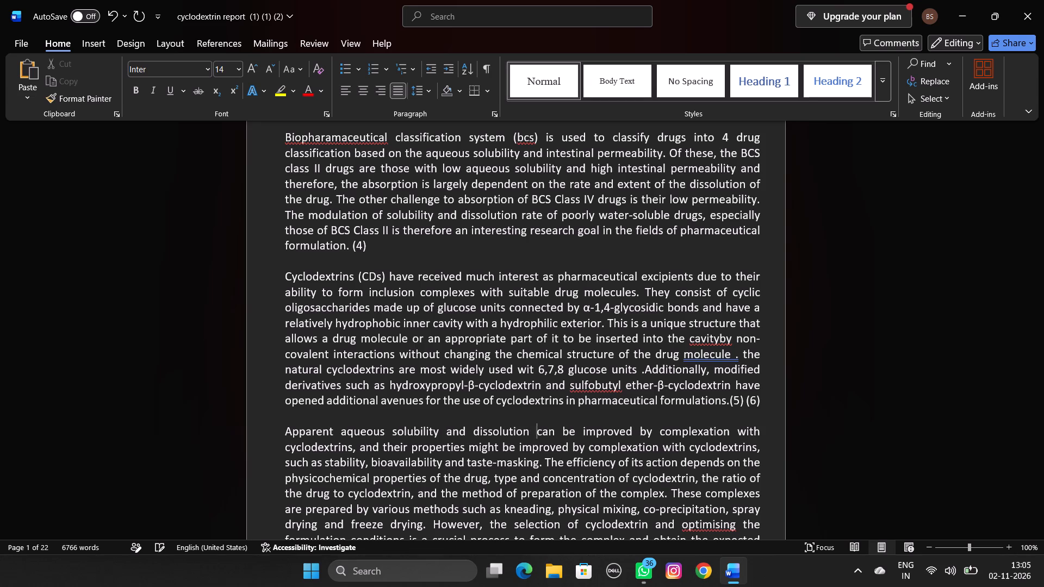
text(rate)
key(space)
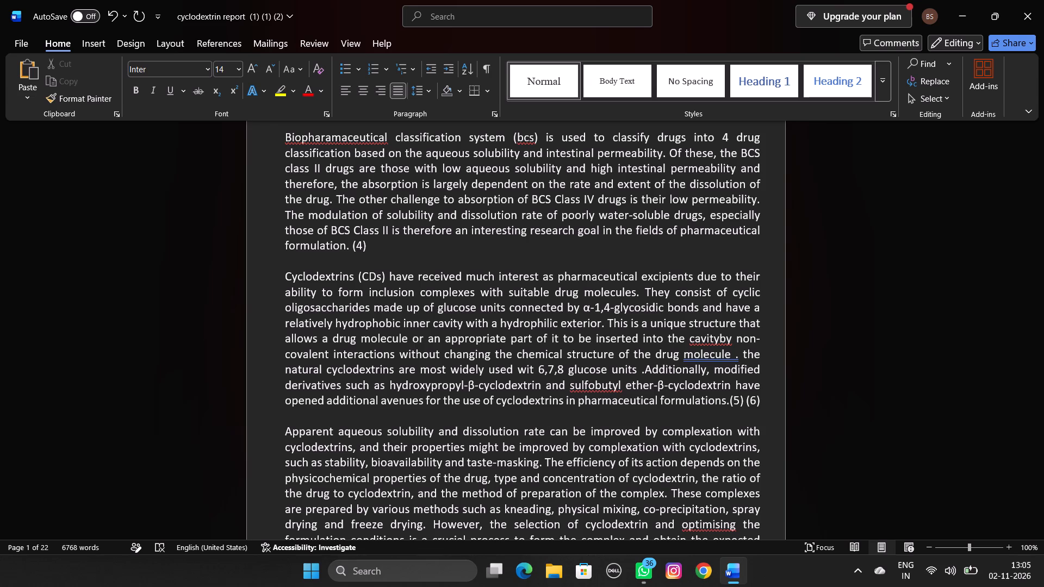
text(of poorly soluable)
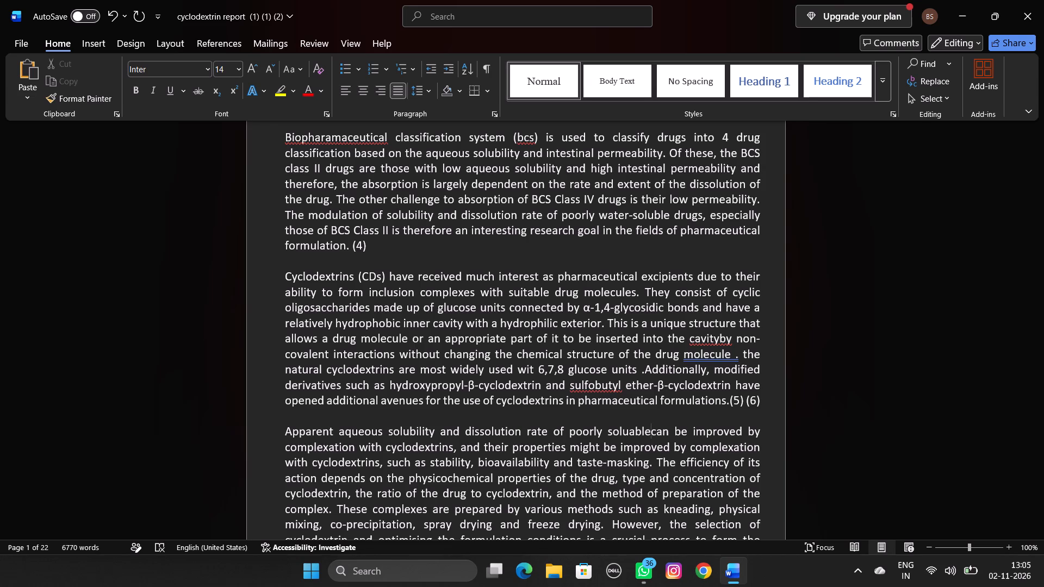
text(drugs)
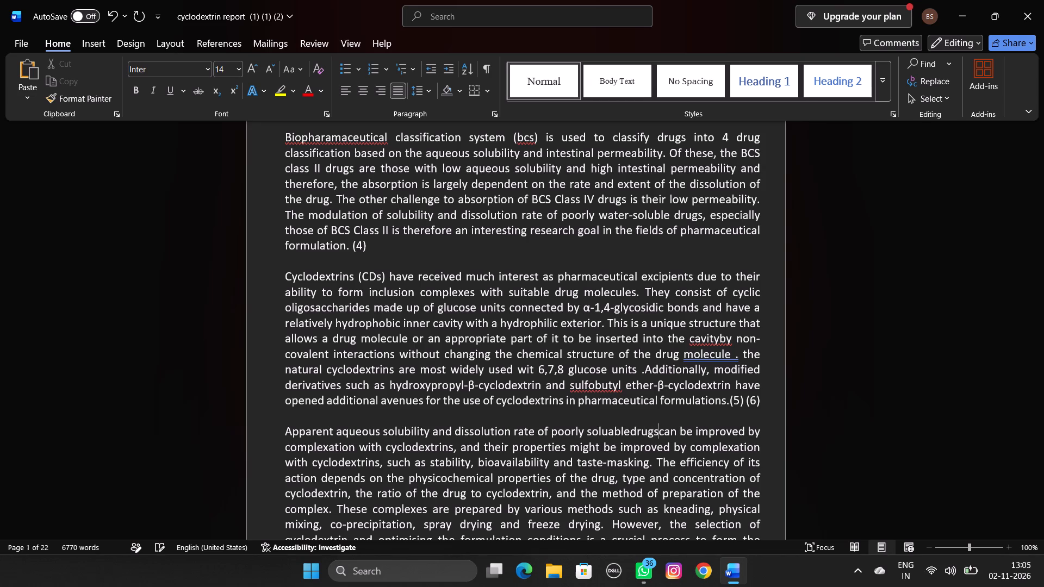
key(space)
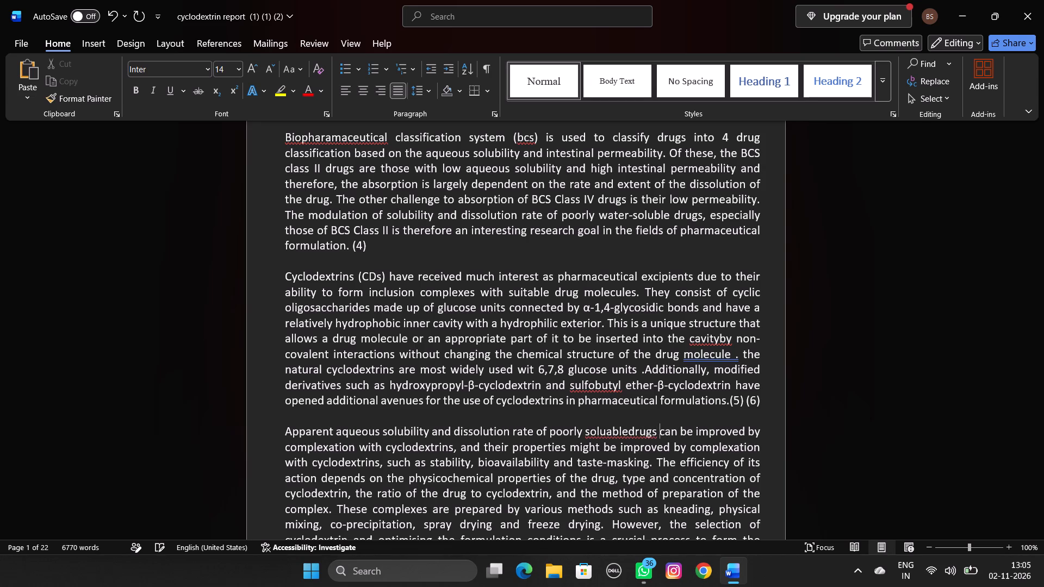
Insert the missing space between "soluable" and "drugs" in the retyped phrase.
key(Left)
key(Left)
key(Left)
key(Left)
key(Left)
key(Left)
key(space)
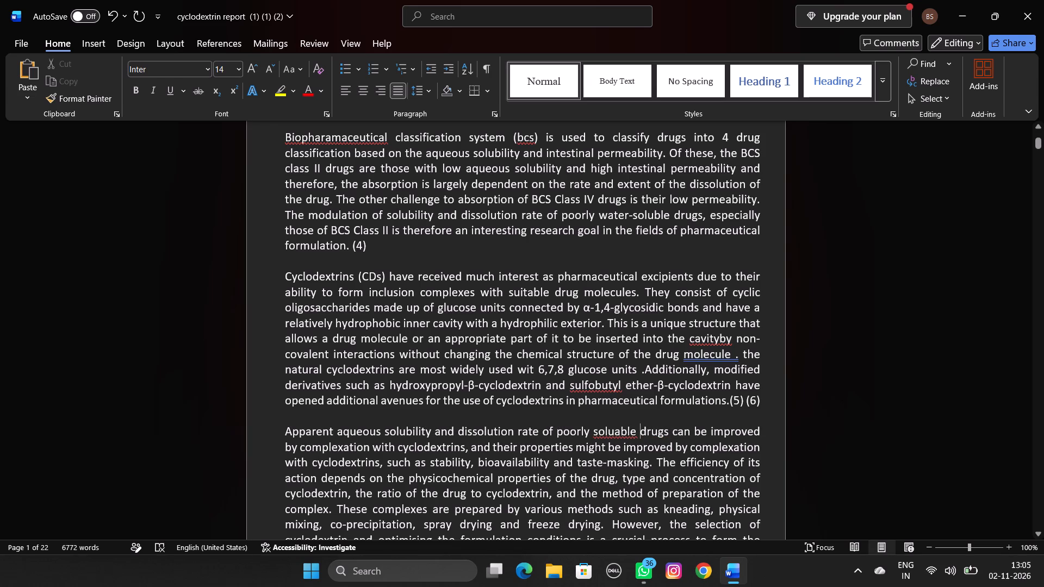
Correct the misspelled "soluable" in the "Apparent aqueous" paragraph to the suggested spelling "soluble".
double_click(614, 433)
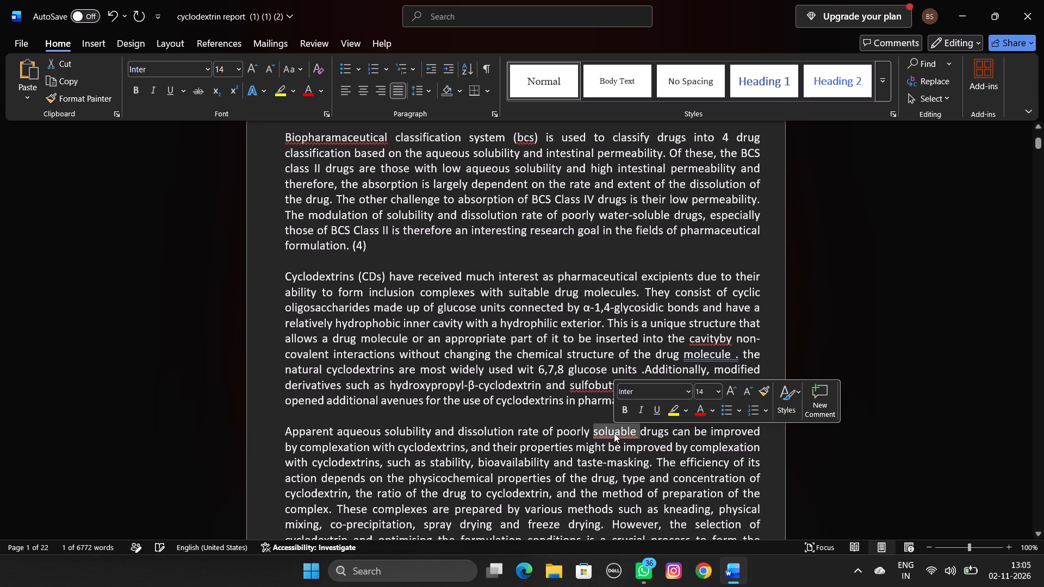
right_click(614, 433)
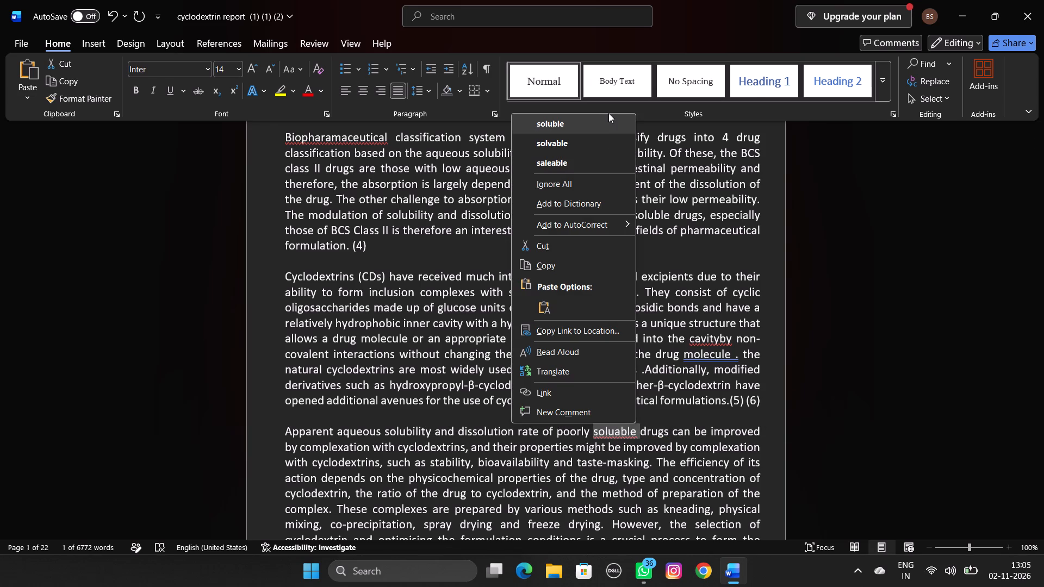
click(604, 123)
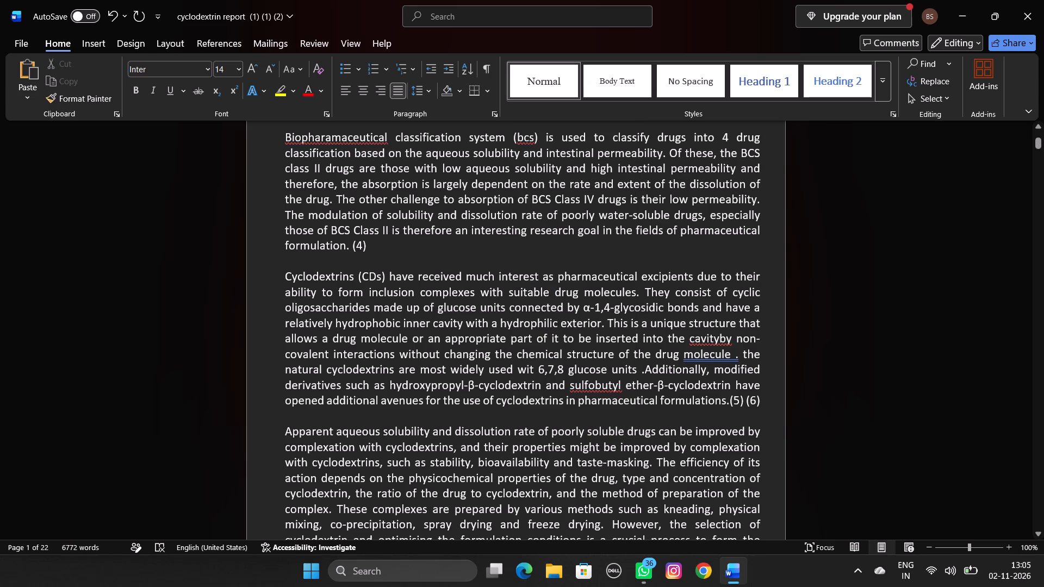
Delete and retype "this review aims" in the paragraph beginning "With this purpose in mind".
scroll(554, 378, down, 4)
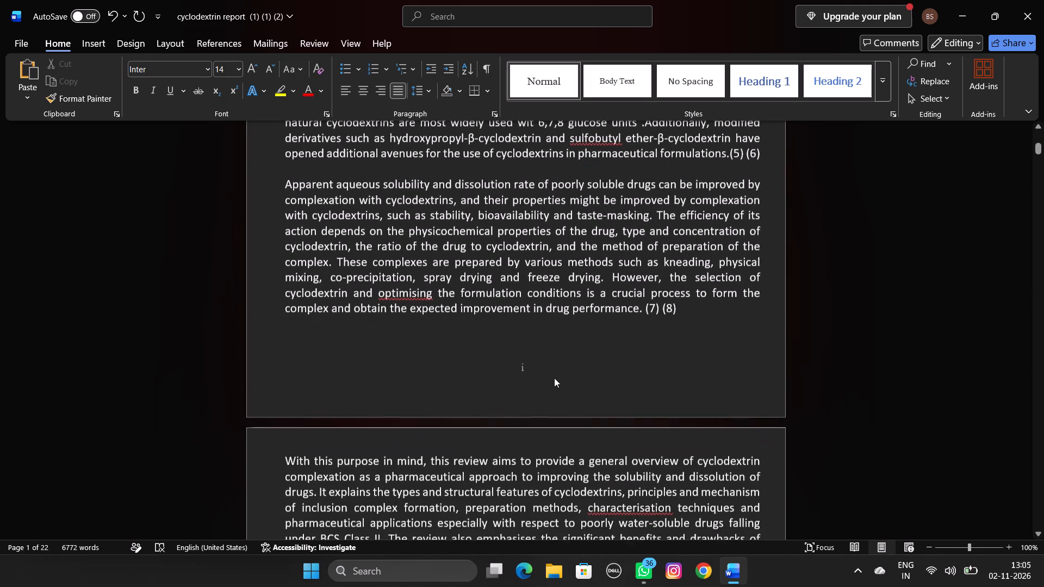
scroll(554, 378, down, 1)
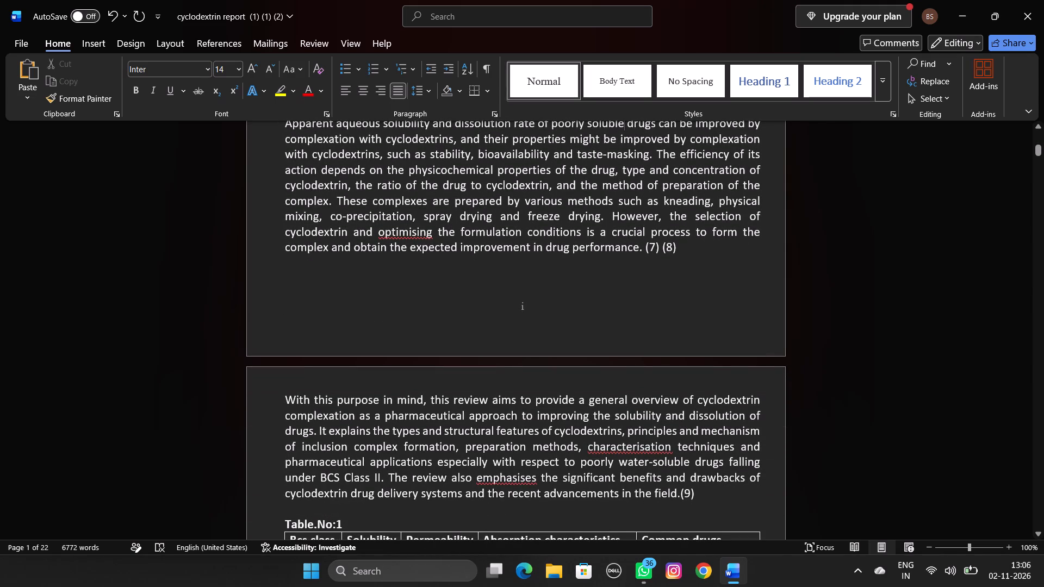
drag(432, 397, 513, 399)
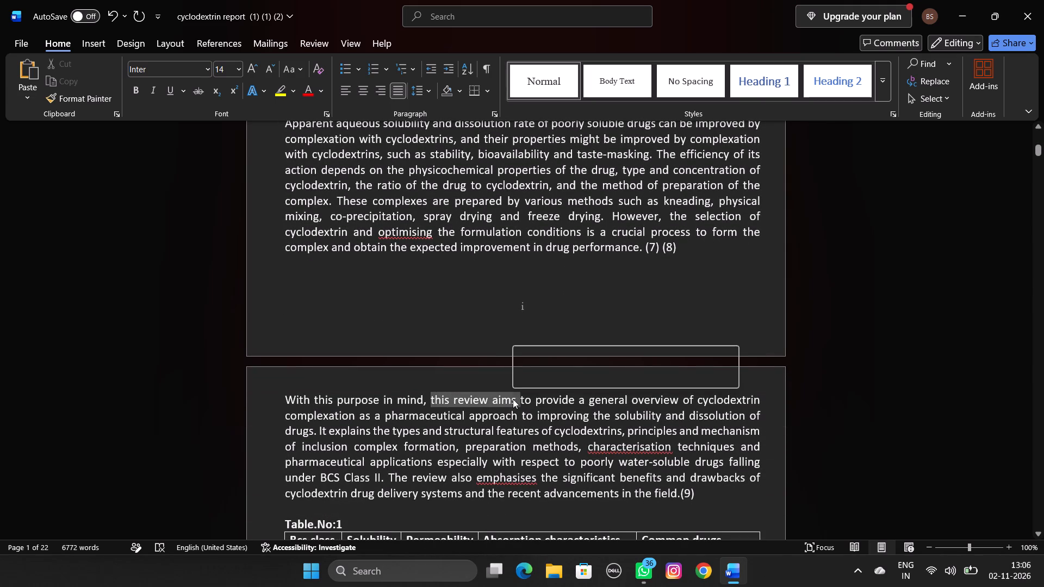
key(BackSpace)
text(this review aims)
key(space)
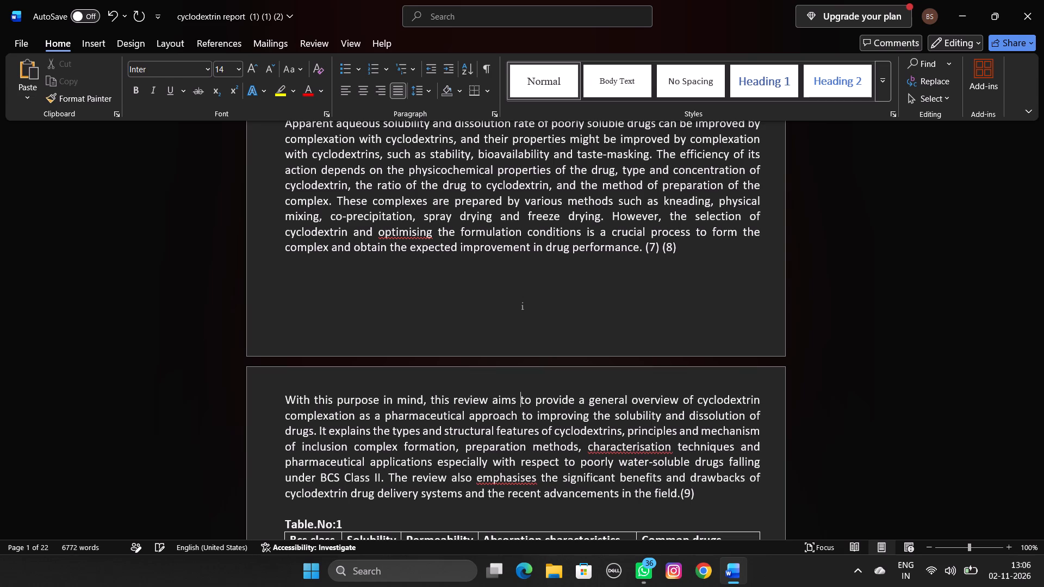
Push the "Rationale" heading onto the next page, above its bullet list, by adding a blank line before it.
scroll(506, 465, down, 2)
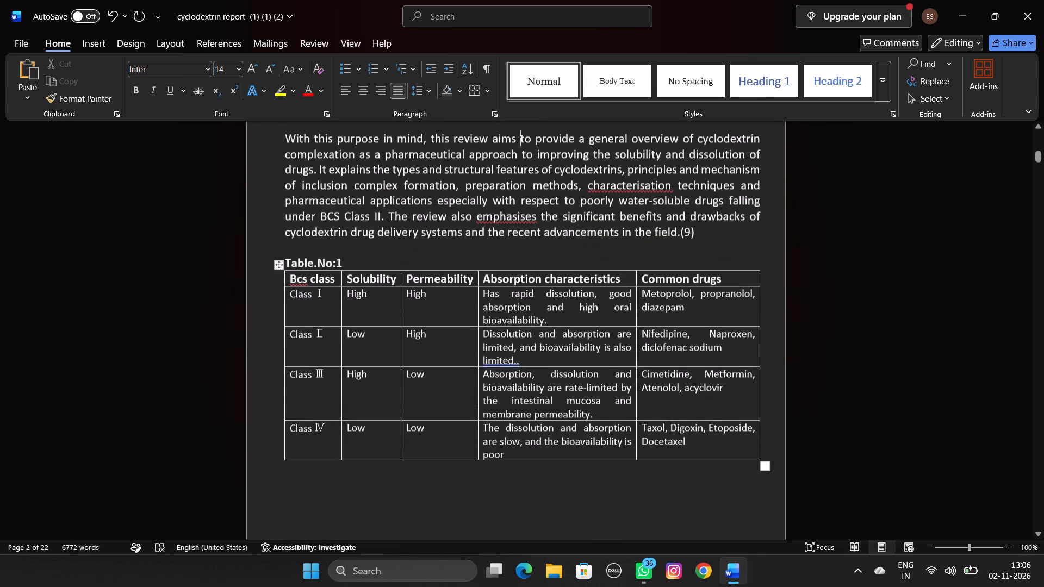
scroll(506, 465, down, 1)
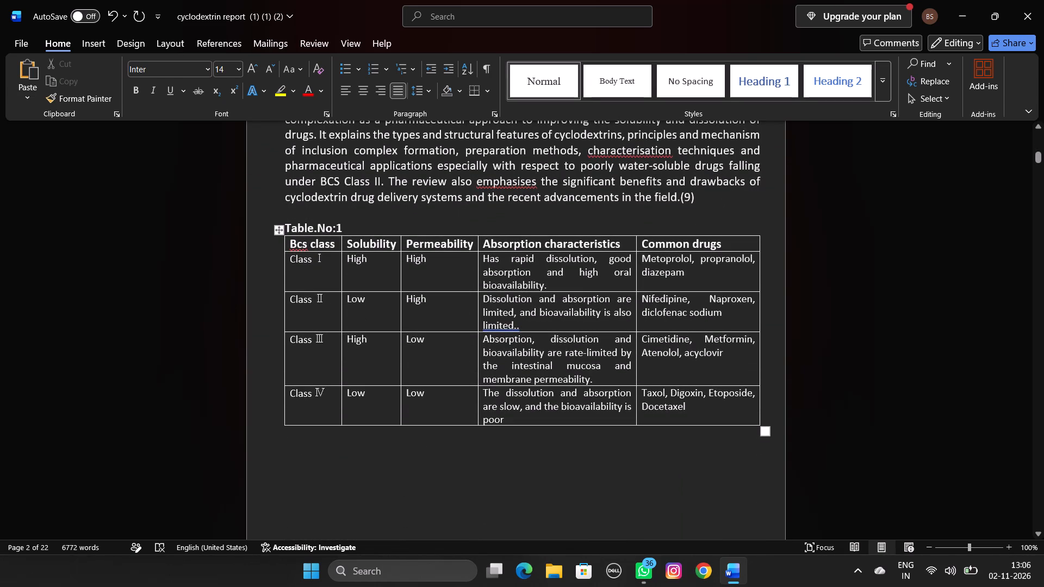
scroll(506, 465, down, 3)
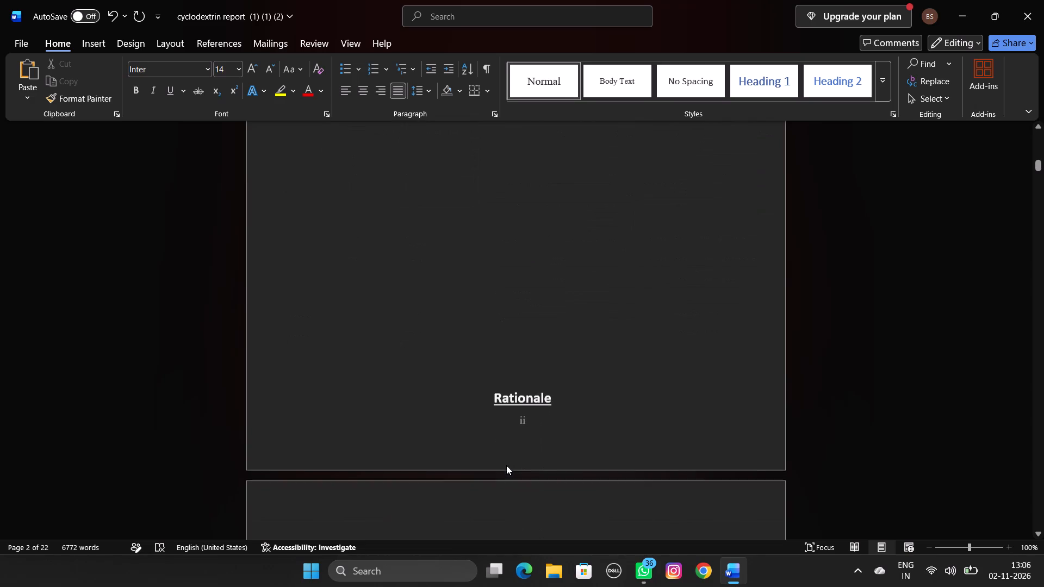
scroll(506, 465, down, 2)
click(489, 311)
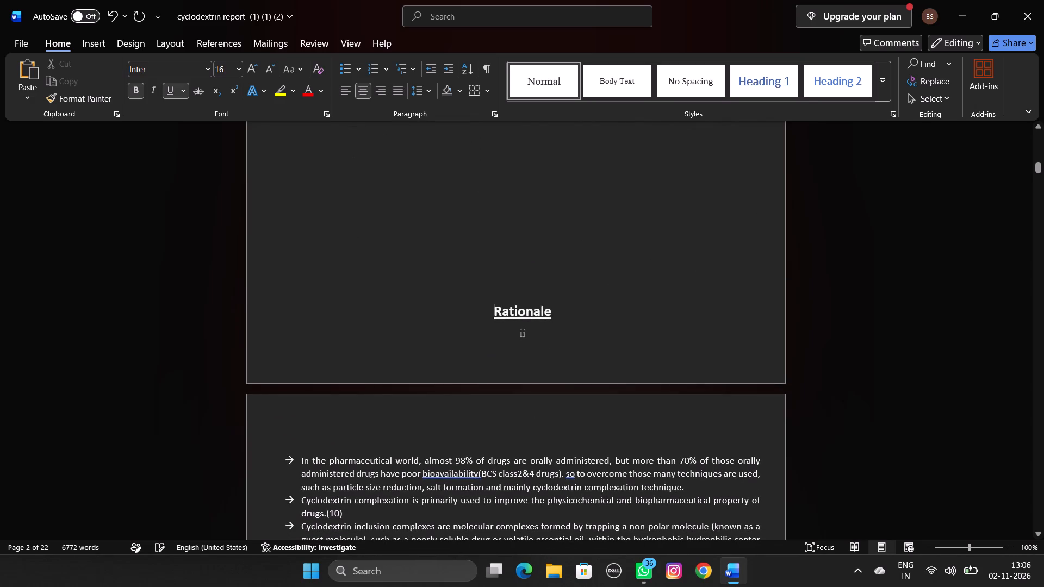
key(Return)
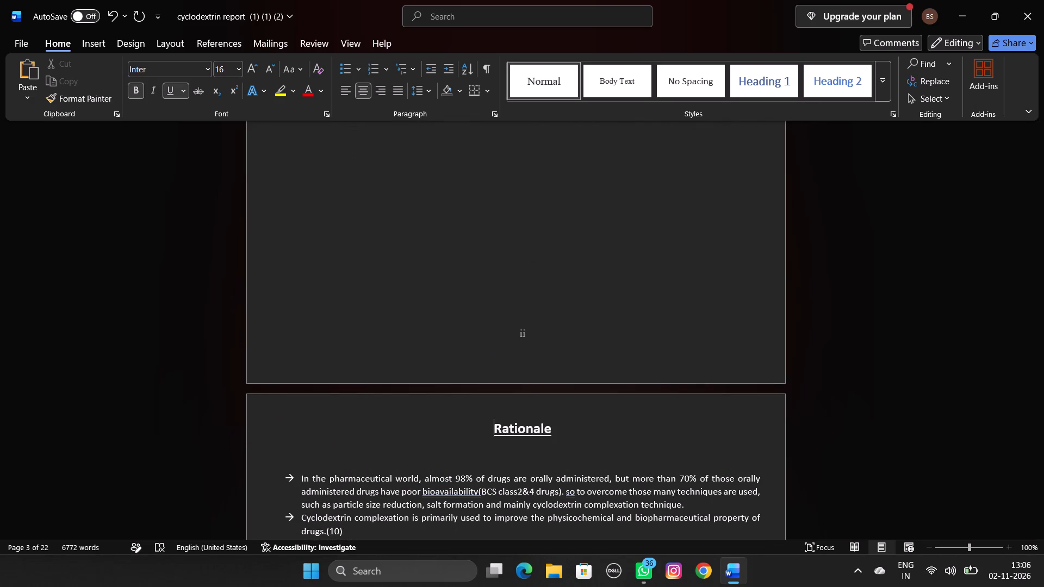
Delete and retype "to improve the" in the second Rationale bullet, keeping a space before "physicochemical".
scroll(489, 311, down, 1)
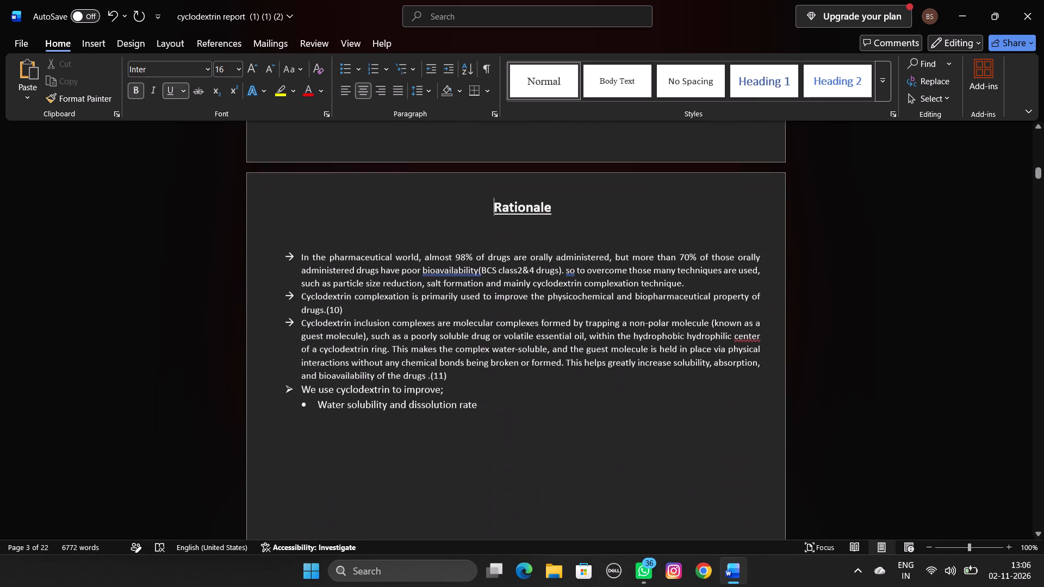
scroll(489, 311, down, 1)
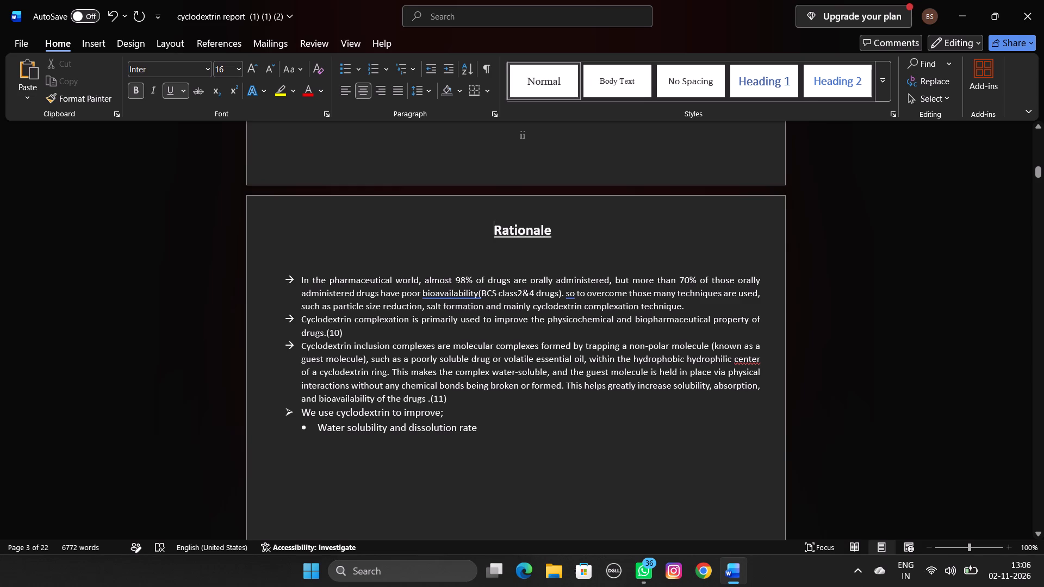
drag(482, 319, 535, 320)
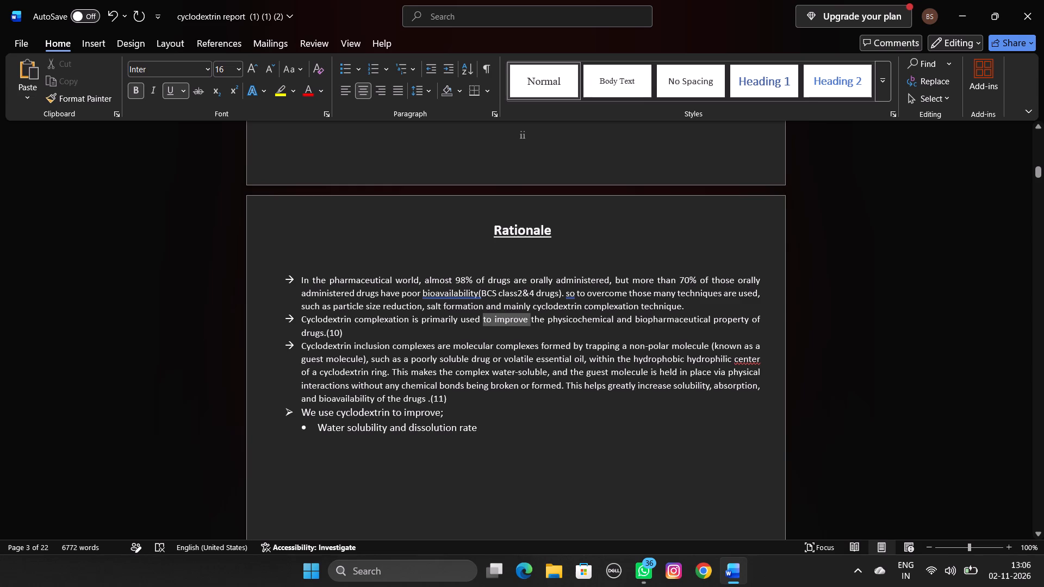
drag(535, 320, 538, 320)
key(BackSpace)
text(to improve the)
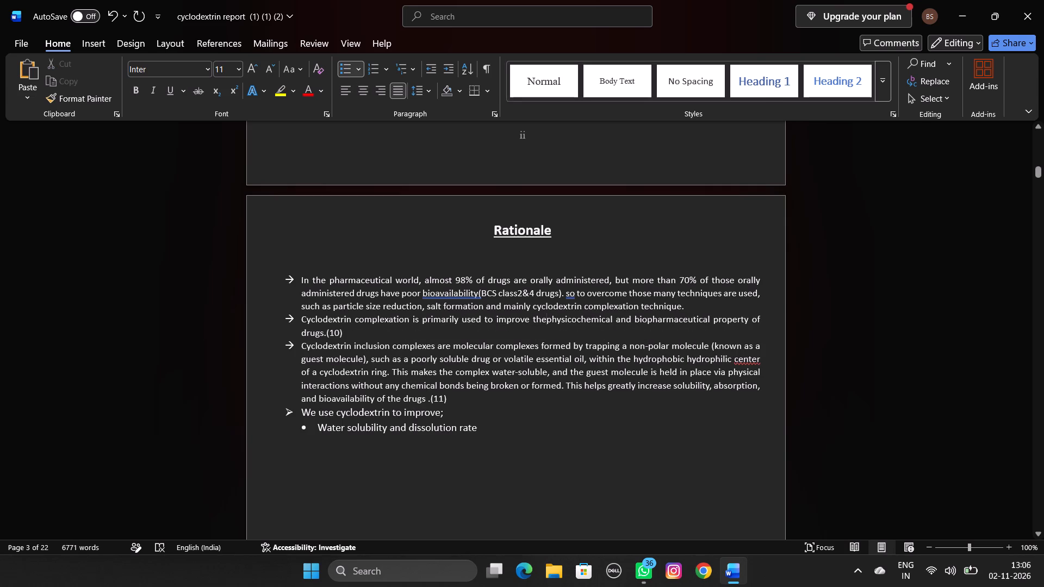
key(space)
Delete and retype "and" between "physicochemical" and "biopharmaceutical" in the second Rationale bullet.
drag(615, 321, 629, 321)
click(629, 321)
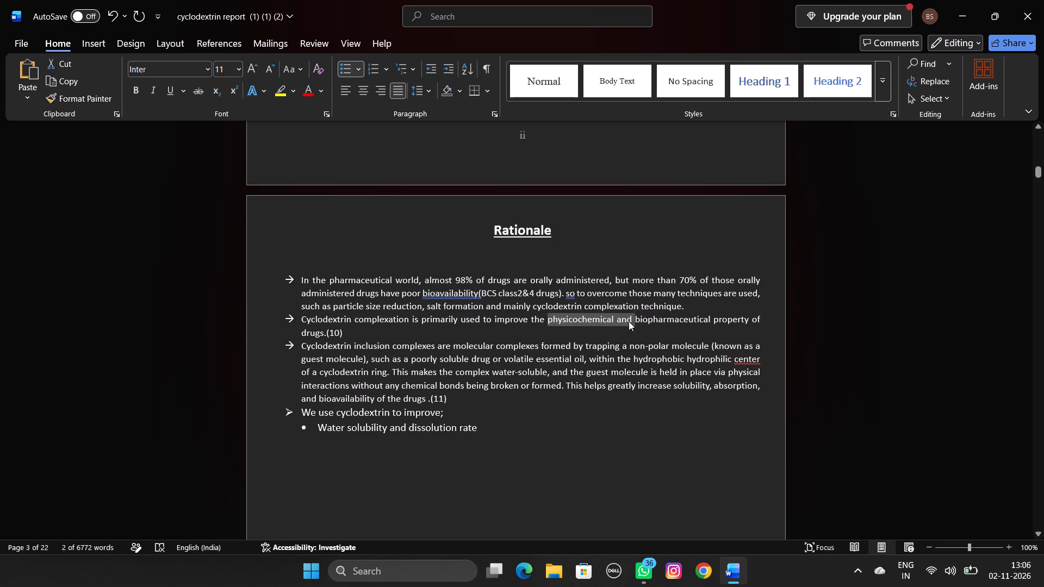
click(632, 320)
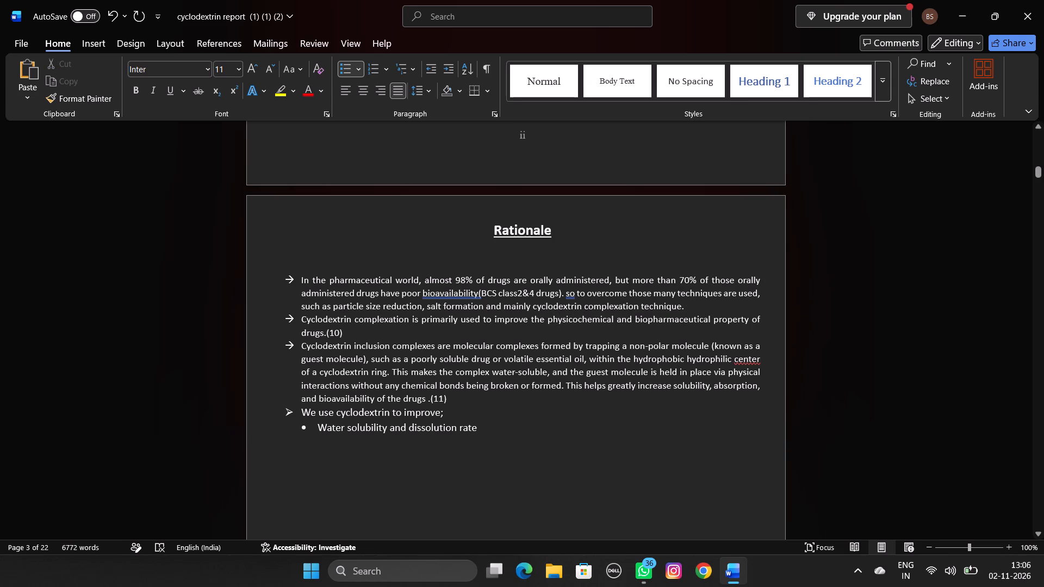
key(BackSpace)
key(BackSpace)
key(BackSpace)
text(and)
Delete and retype "of drugs" before the (10) citation at the end of the second Rationale bullet.
click(323, 338)
key(BackSpace)
key(BackSpace)
key(BackSpace)
key(BackSpace)
key(BackSpace)
key(BackSpace)
key(BackSpace)
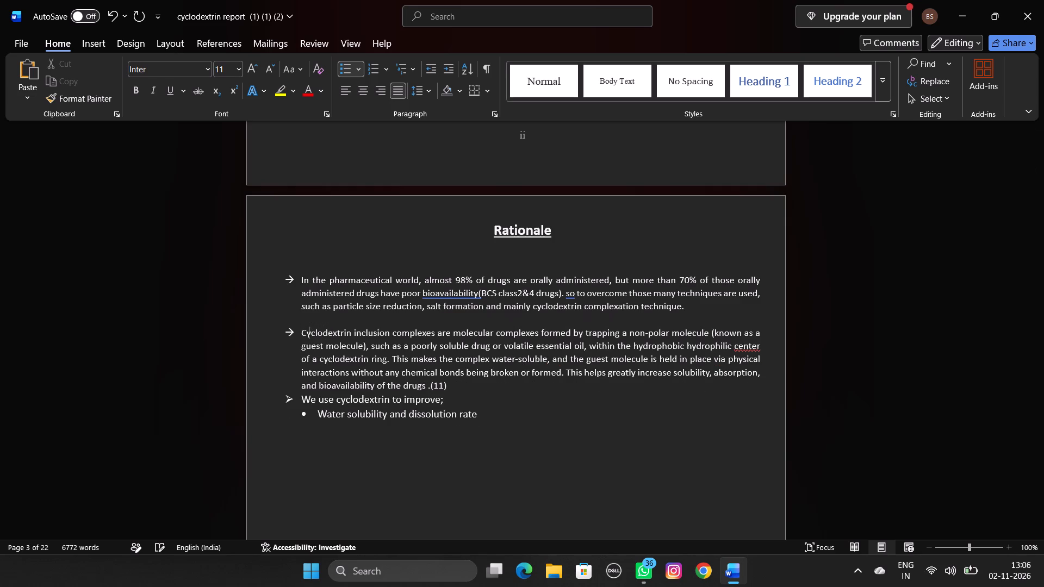
key(BackSpace)
text(of drugs)
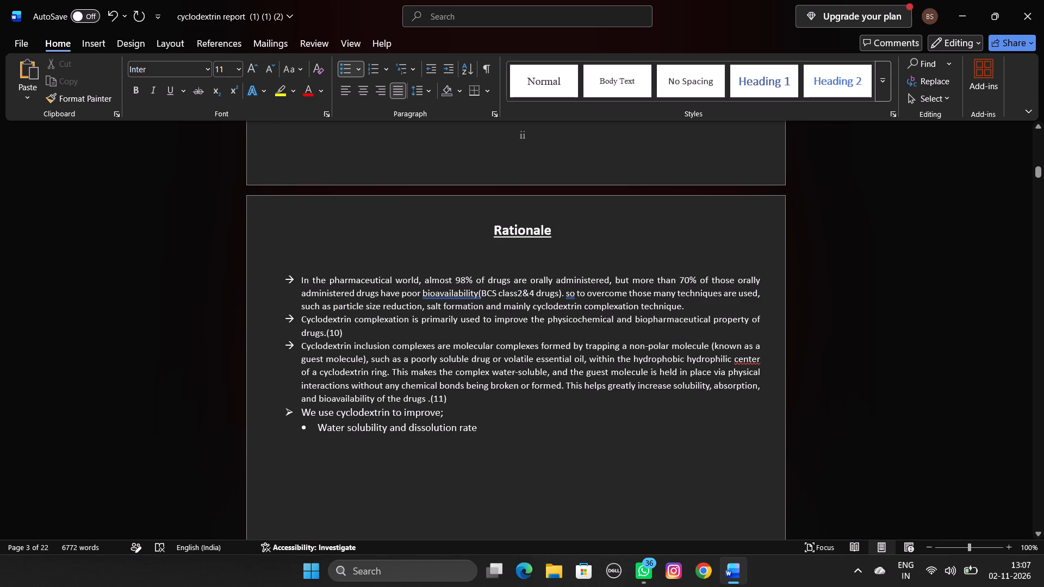
key(BackSpace)
key(BackSpace)
text(gs)
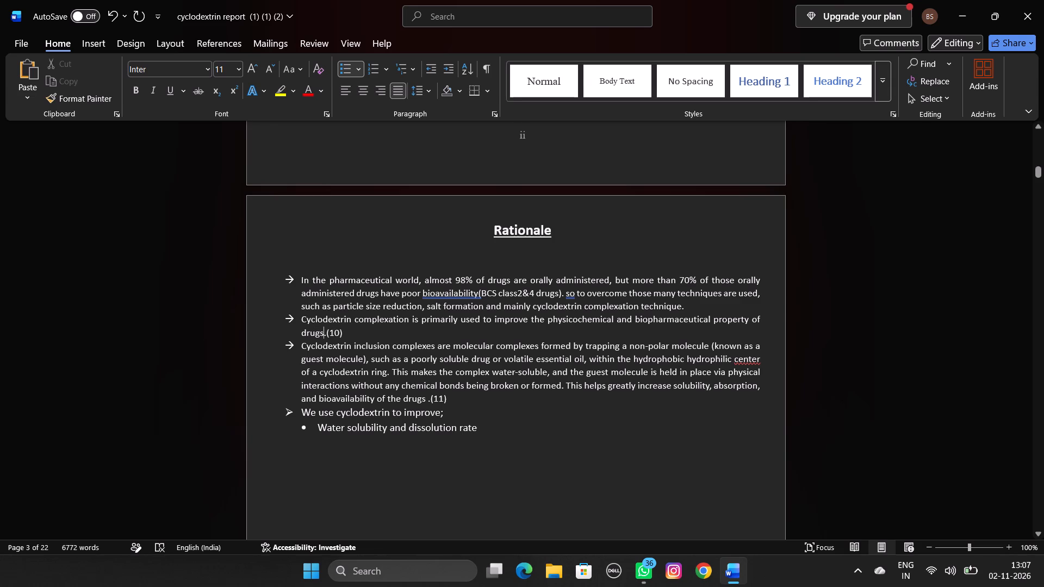
Replace the opening words of the third Rationale bullet, before "complexes are molecular complexes", with "Cyclodextrin inculsions".
click(394, 346)
click(391, 346)
key(BackSpace)
key(BackSpace)
key(BackSpace)
key(BackSpace)
key(BackSpace)
key(BackSpace)
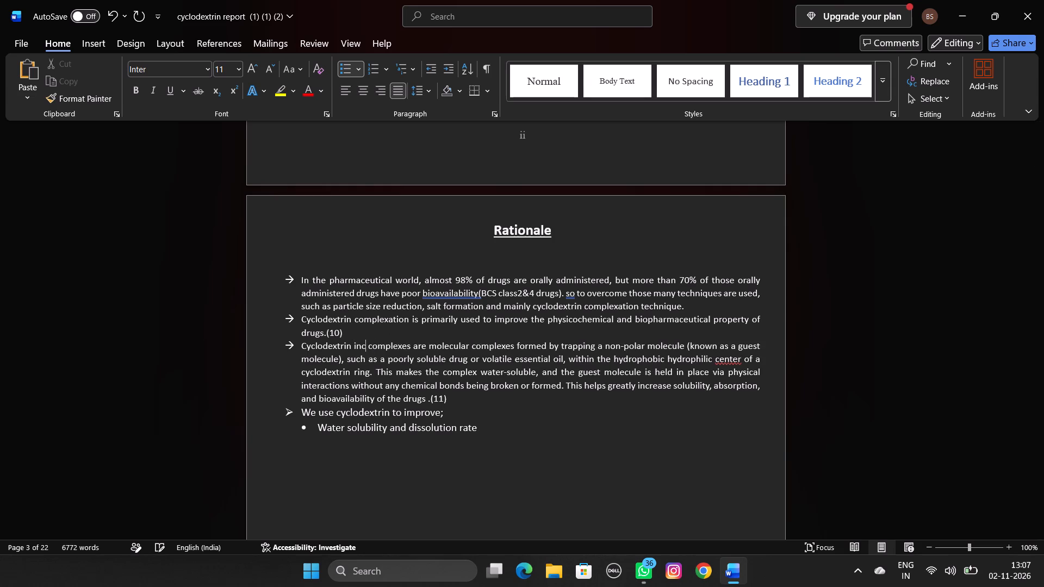
key(BackSpace)
key(BackSpace)
key(BackSpace)
key(BackSpace)
key(BackSpace)
key(BackSpace)
key(BackSpace)
key(BackSpace)
key(BackSpace)
key(BackSpace)
key(BackSpace)
key(BackSpace)
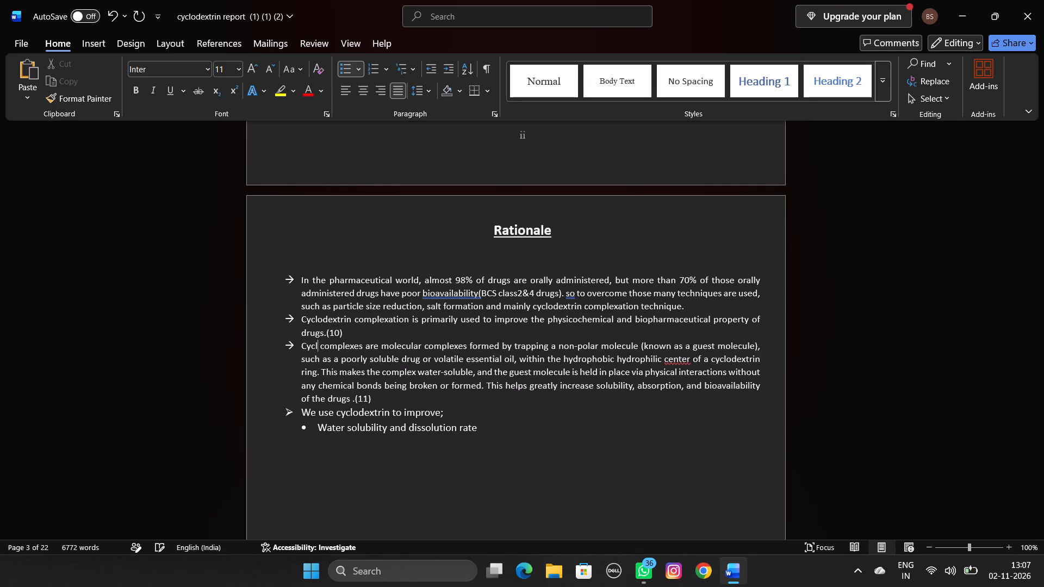
key(BackSpace)
key(BackSpace)
key(BackSpace)
key(BackSpace)
text(cyclodextrin in)
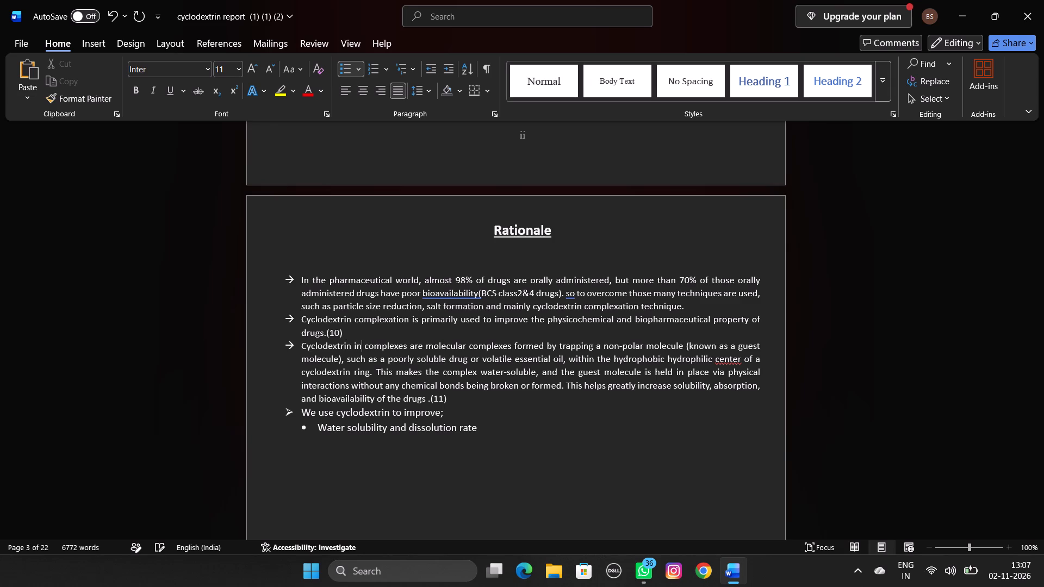
text(culsions)
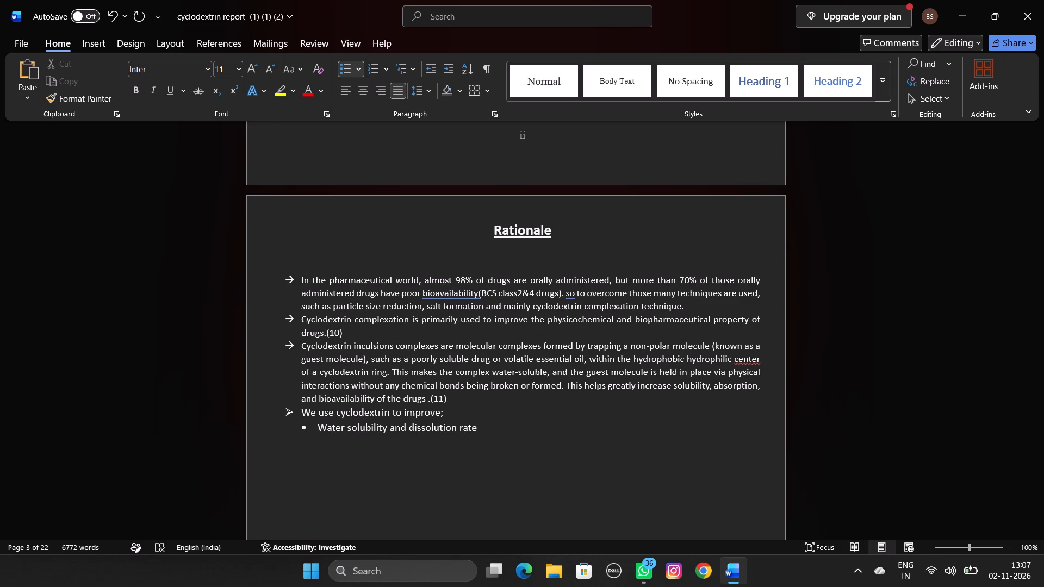
Delete and retype "to improve" before the semicolon in the "We use cyclodextrin" line.
click(438, 416)
key(BackSpace)
key(BackSpace)
key(BackSpace)
key(BackSpace)
key(BackSpace)
key(BackSpace)
key(BackSpace)
key(BackSpace)
key(BackSpace)
key(BackSpace)
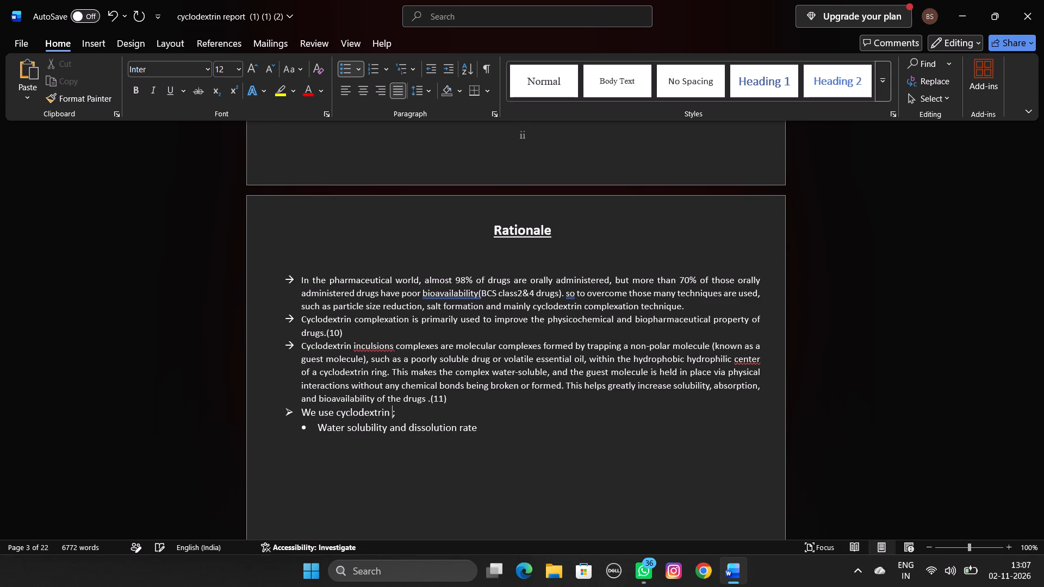
text(to improve)
Delete the sub-bullet under "We use cyclodextrin to improve;" and retype it as "Water solubility and dissolution rate." with a closing period.
click(480, 429)
key(BackSpace)
key(BackSpace)
key(BackSpace)
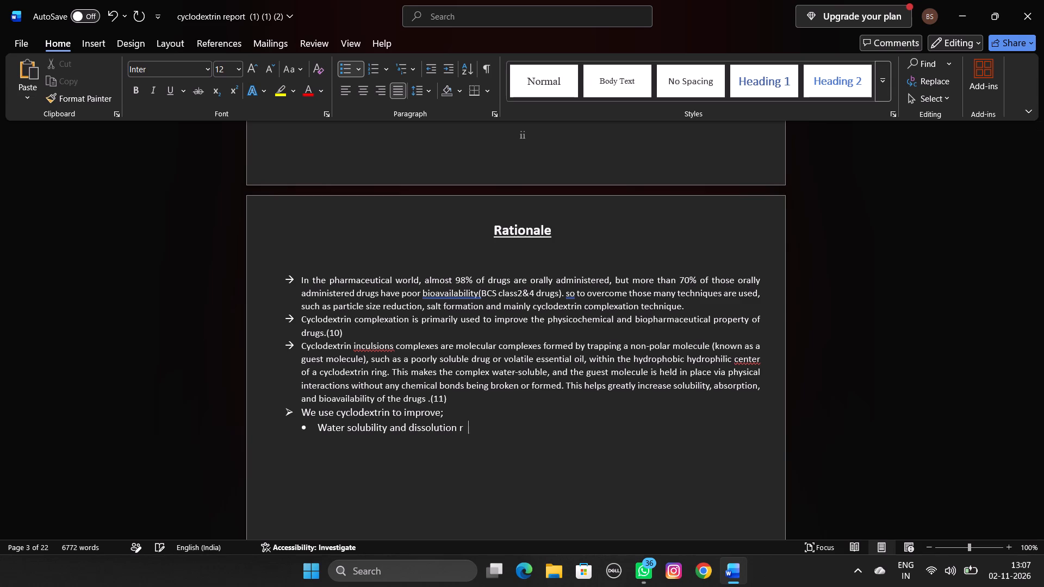
key(BackSpace)
key(BackSpace)
key(BackSpace)
key(BackSpace)
key(BackSpace)
key(BackSpace)
key(BackSpace)
key(BackSpace)
key(BackSpace)
key(BackSpace)
key(BackSpace)
key(BackSpace)
key(BackSpace)
key(BackSpace)
key(BackSpace)
key(BackSpace)
key(BackSpace)
key(BackSpace)
key(BackSpace)
key(BackSpace)
key(BackSpace)
key(BackSpace)
key(BackSpace)
key(BackSpace)
key(BackSpace)
key(BackSpace)
key(BackSpace)
key(BackSpace)
key(BackSpace)
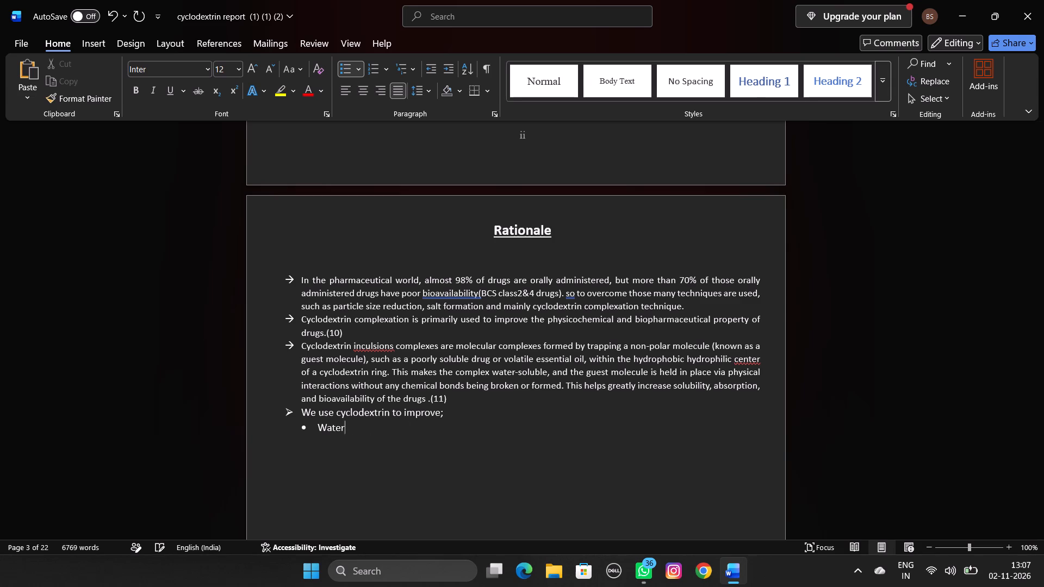
key(BackSpace)
key(BackSpace)
key(BackSpace)
key(BackSpace)
key(BackSpace)
text(water)
key(space)
text(solubility)
key(space)
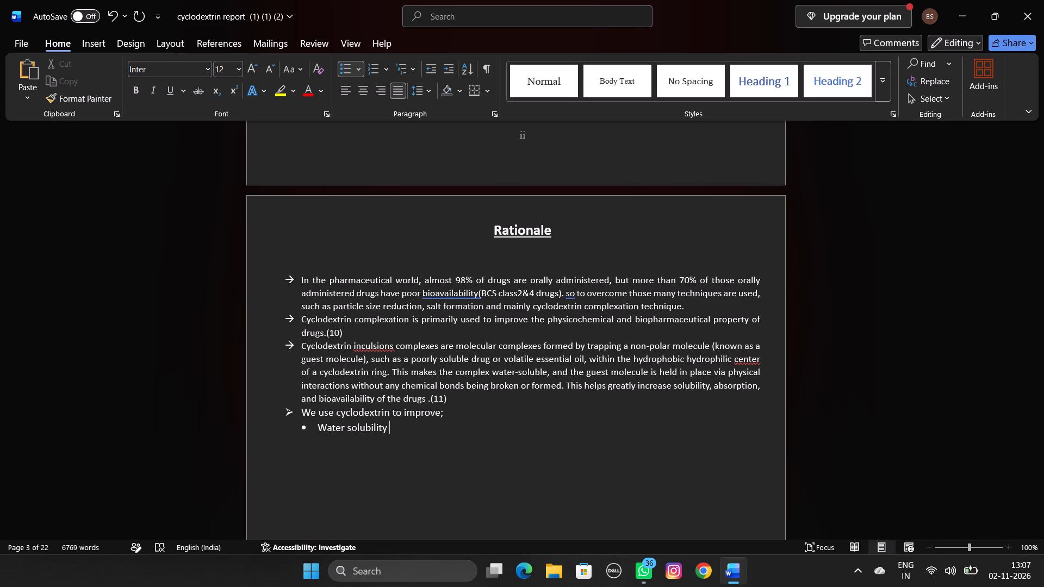
text(and diss)
text(olution)
key(space)
text(rate)
key(period)
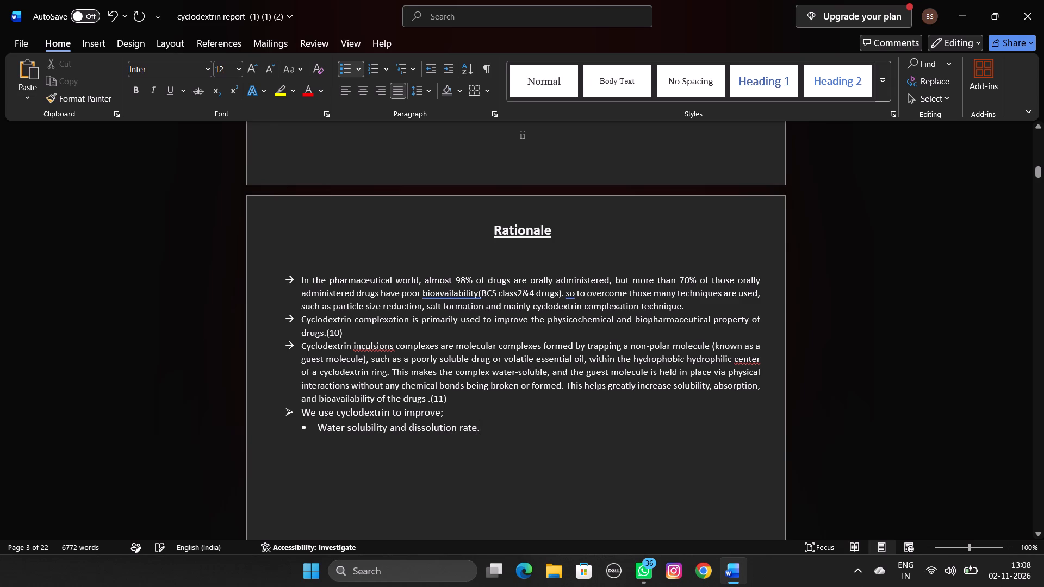
Push the "Hypothesis" heading onto the next page, above its paragraph, by adding a blank line before it.
scroll(538, 447, down, 5)
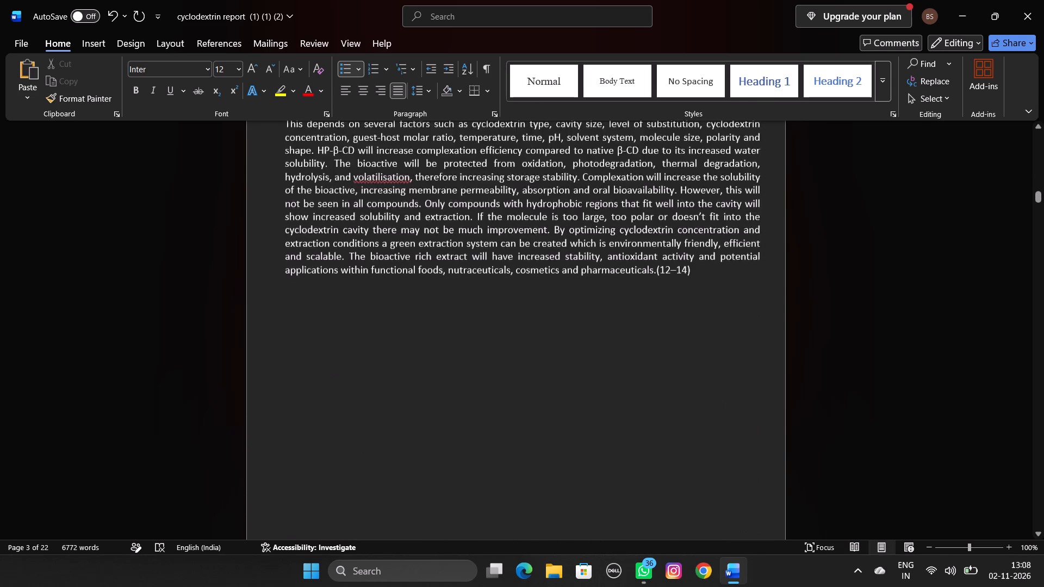
scroll(540, 370, up, 3)
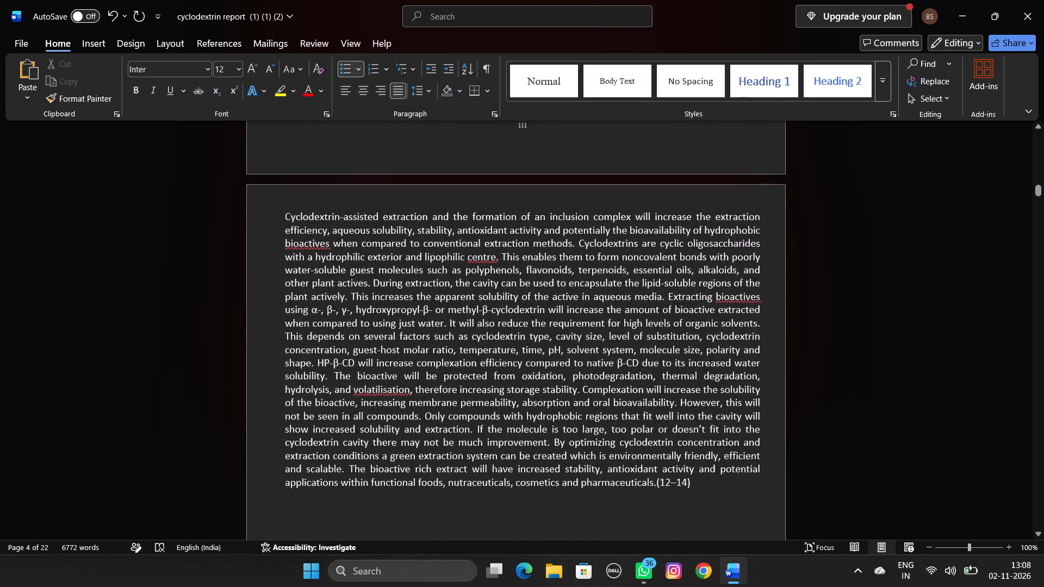
scroll(540, 370, up, 2)
click(492, 170)
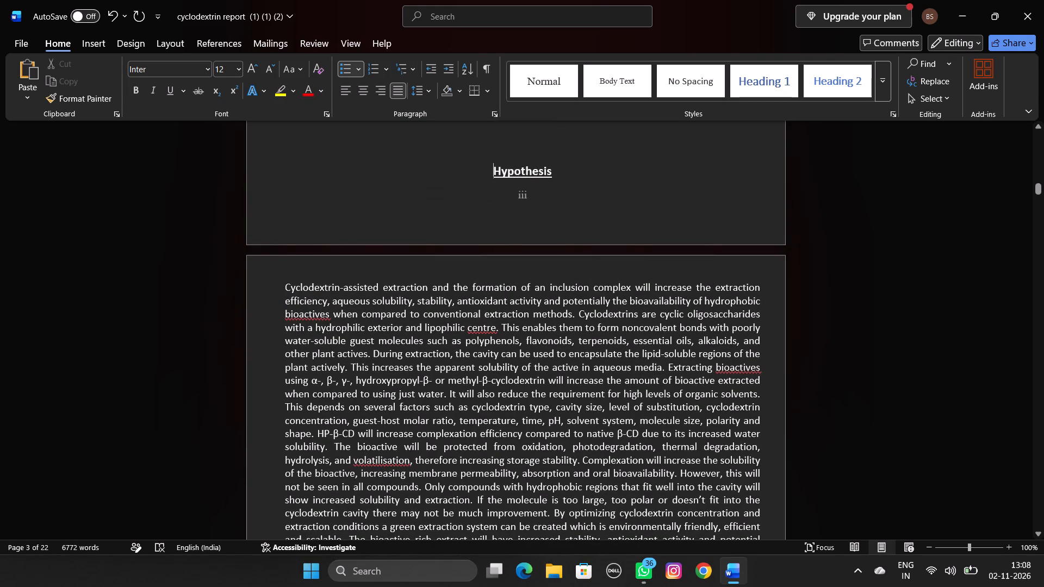
key(Return)
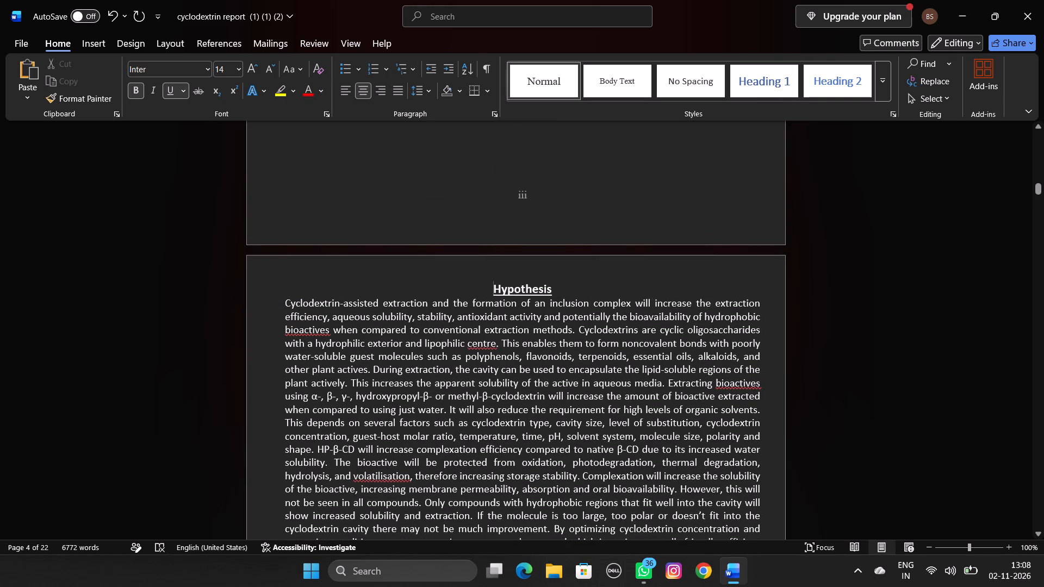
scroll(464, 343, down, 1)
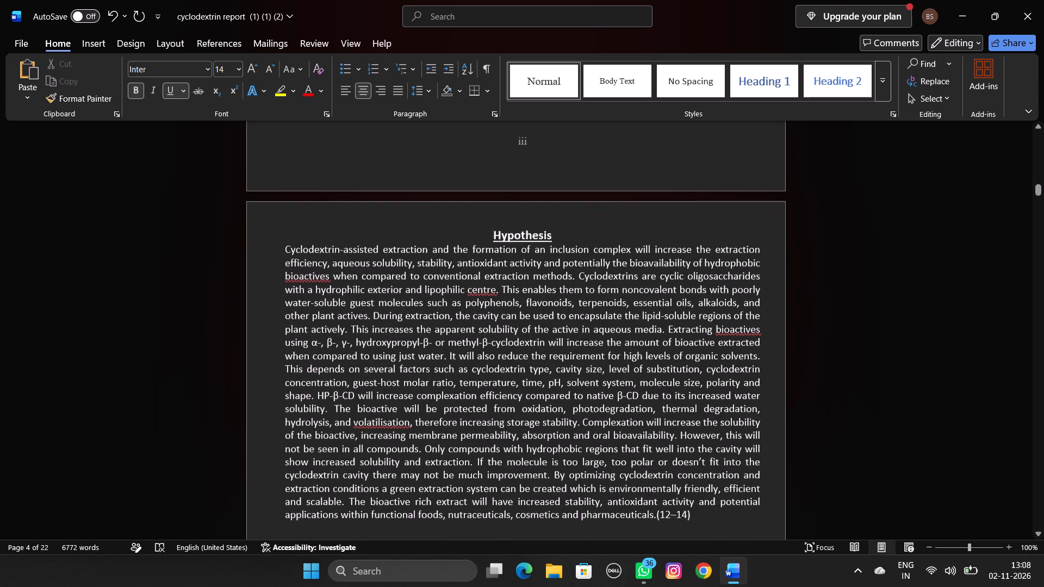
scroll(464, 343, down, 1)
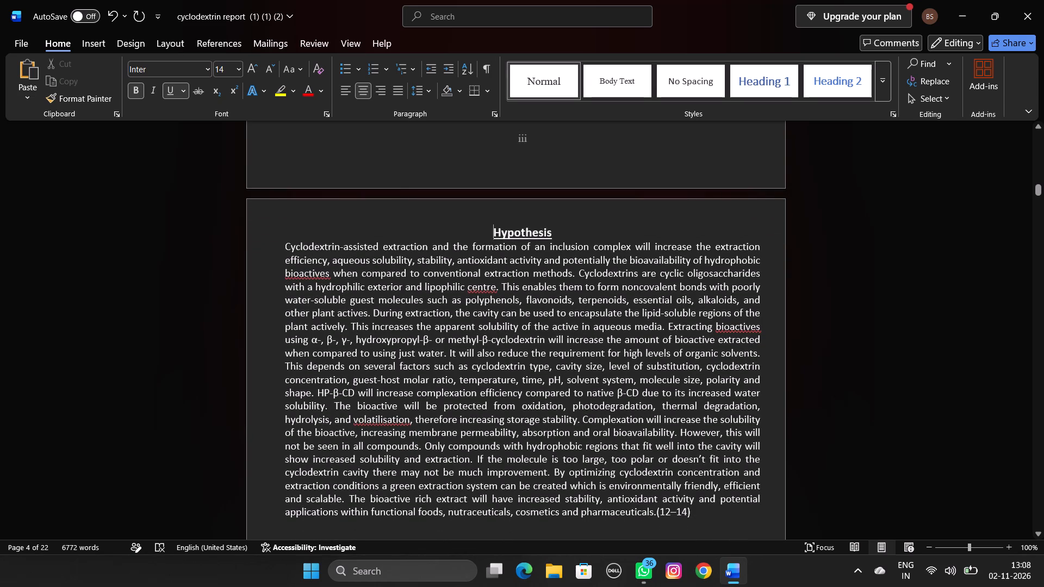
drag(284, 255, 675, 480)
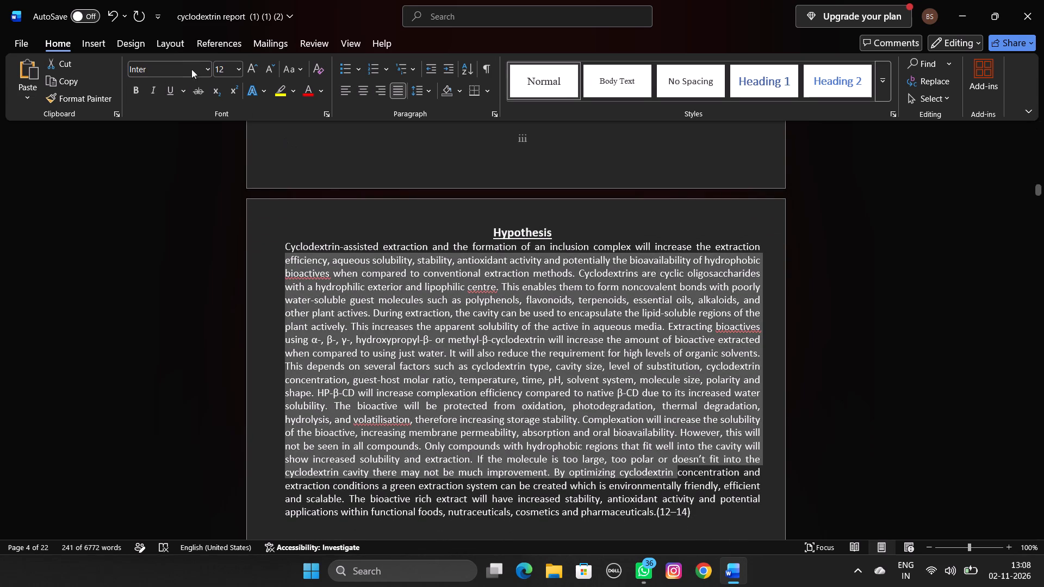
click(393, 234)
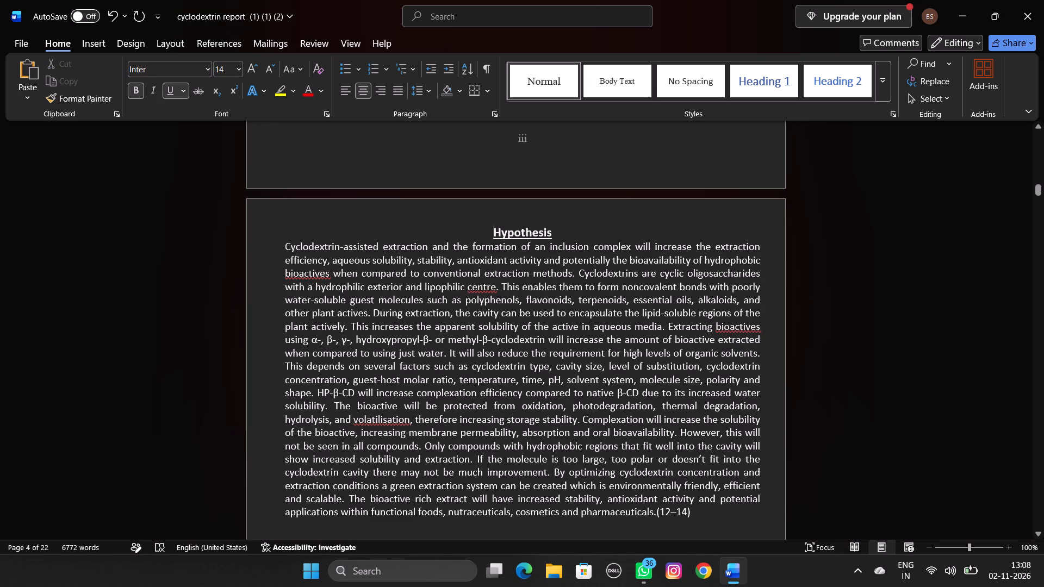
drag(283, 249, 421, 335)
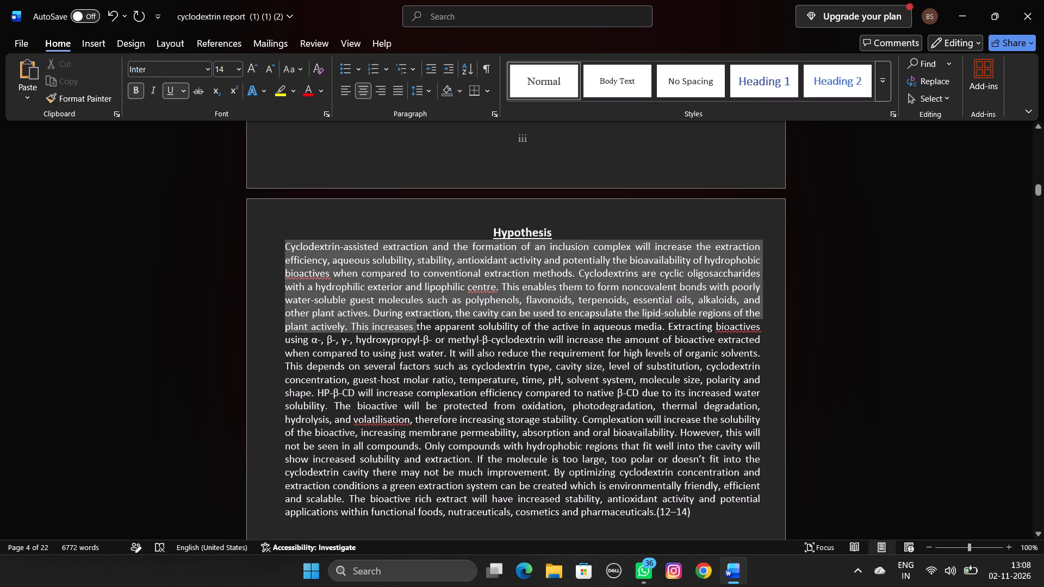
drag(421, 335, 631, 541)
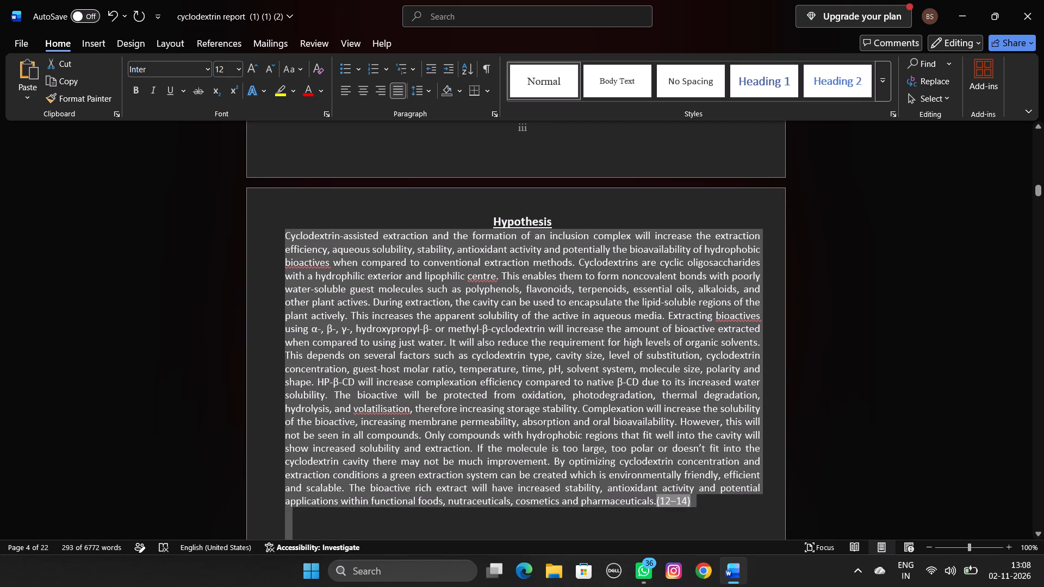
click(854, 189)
Set the line spacing of the entire document to 1.5.
key(ctrl+a)
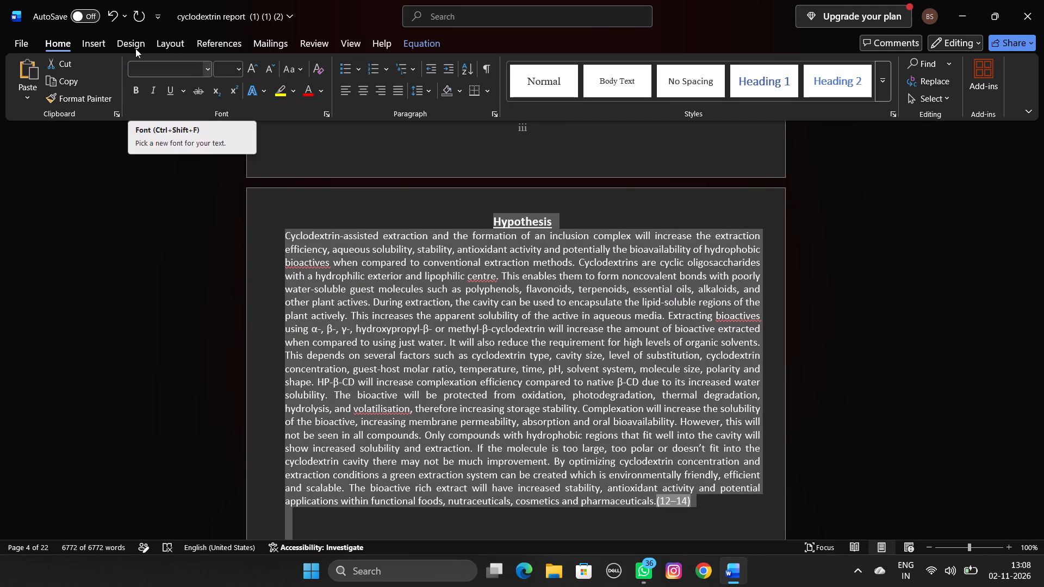
click(164, 41)
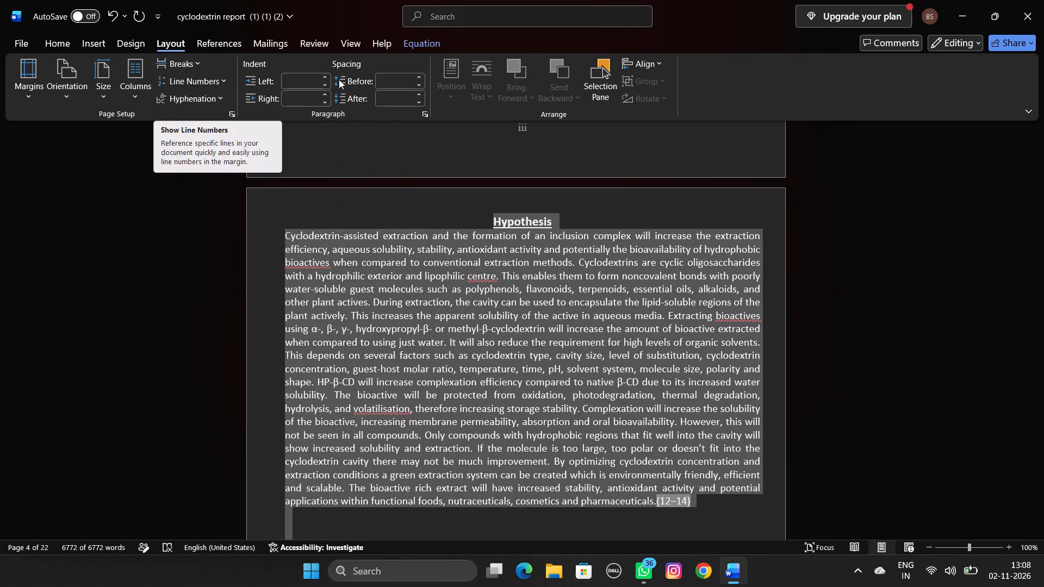
click(99, 45)
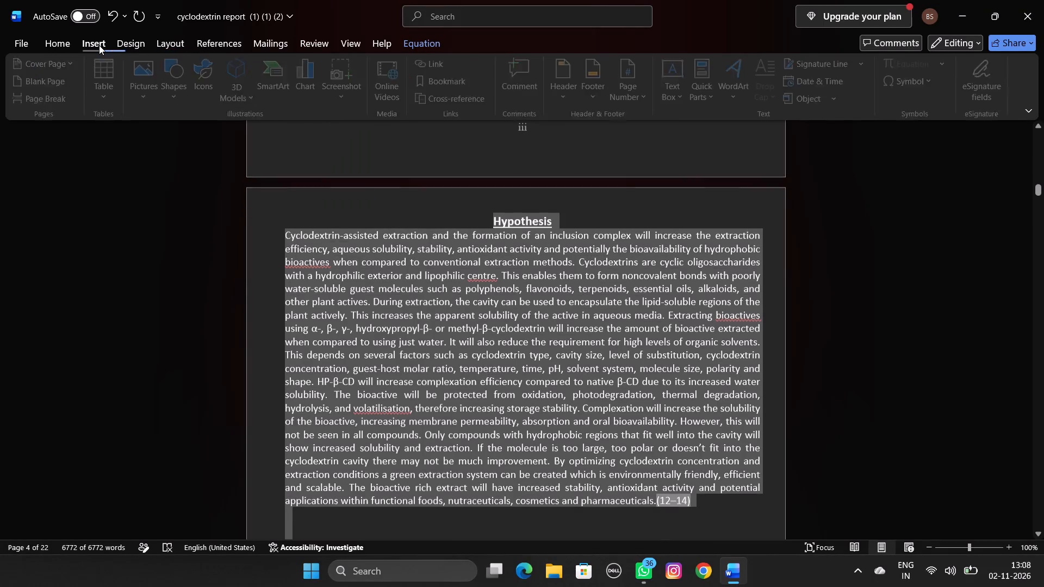
click(66, 44)
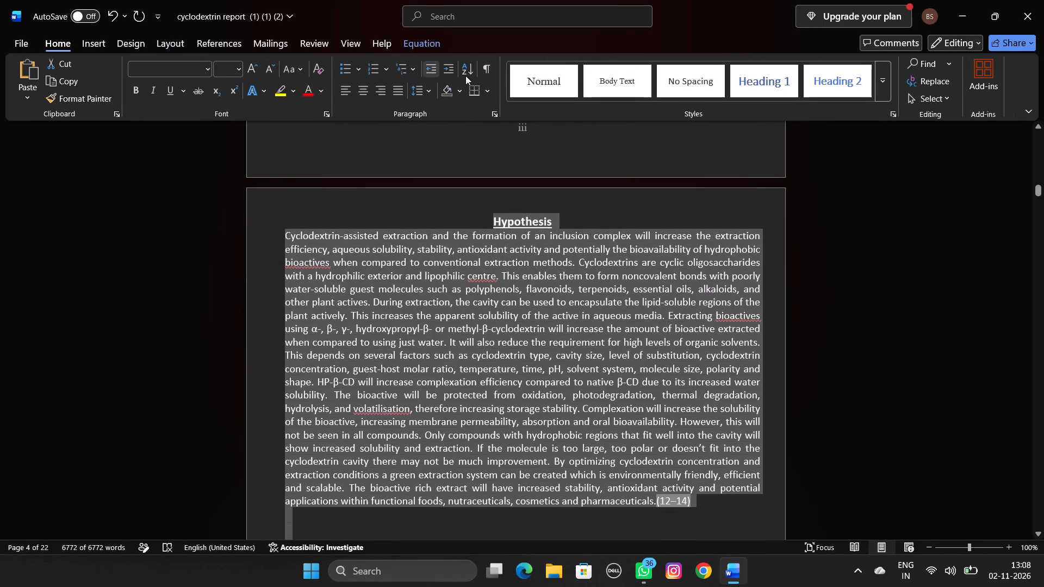
click(426, 93)
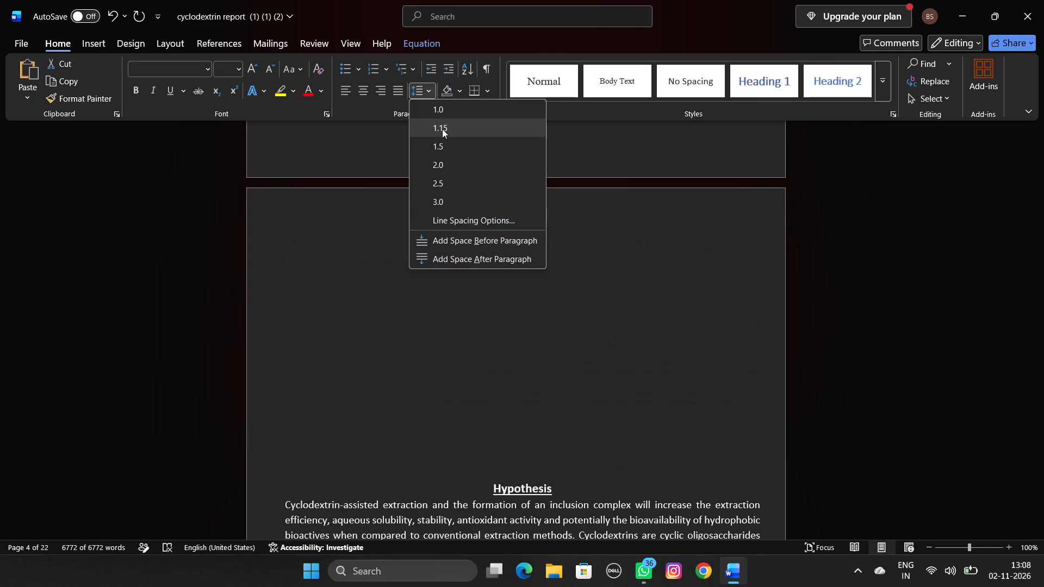
click(444, 148)
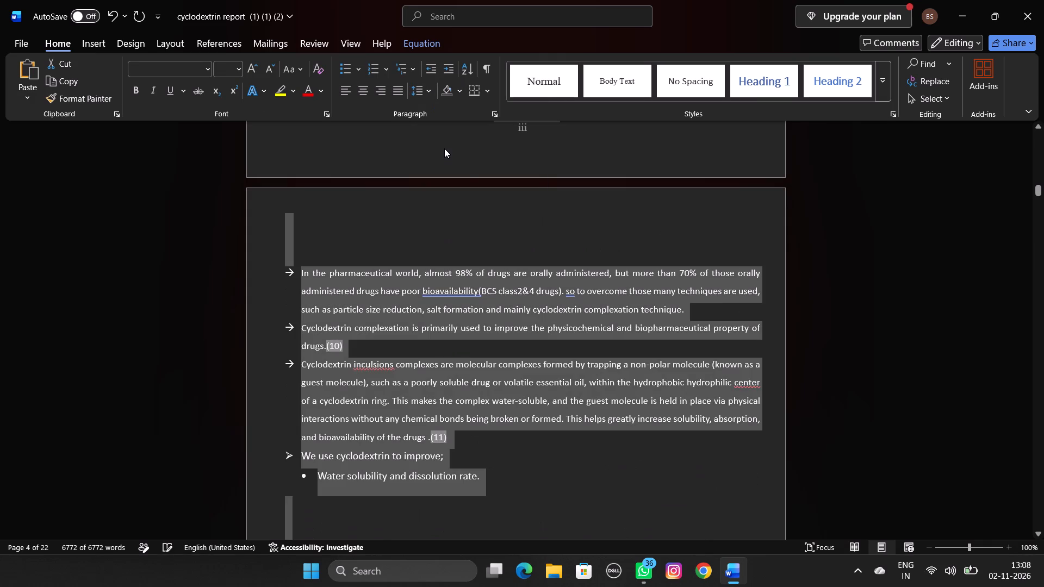
click(852, 287)
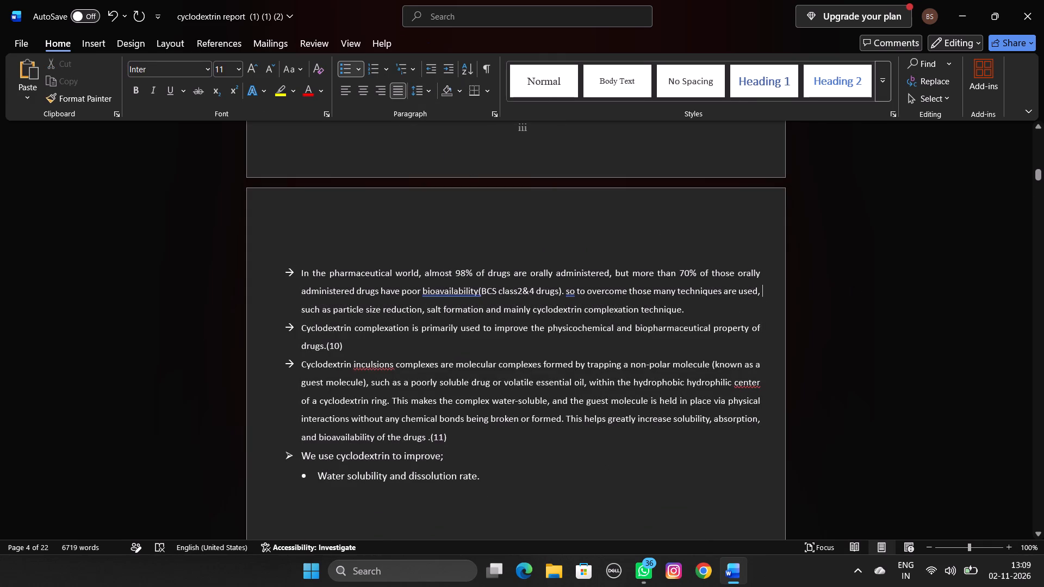
Justify all the text in the document, including the headings and the table contents.
scroll(852, 287, up, 11)
scroll(852, 287, down, 4)
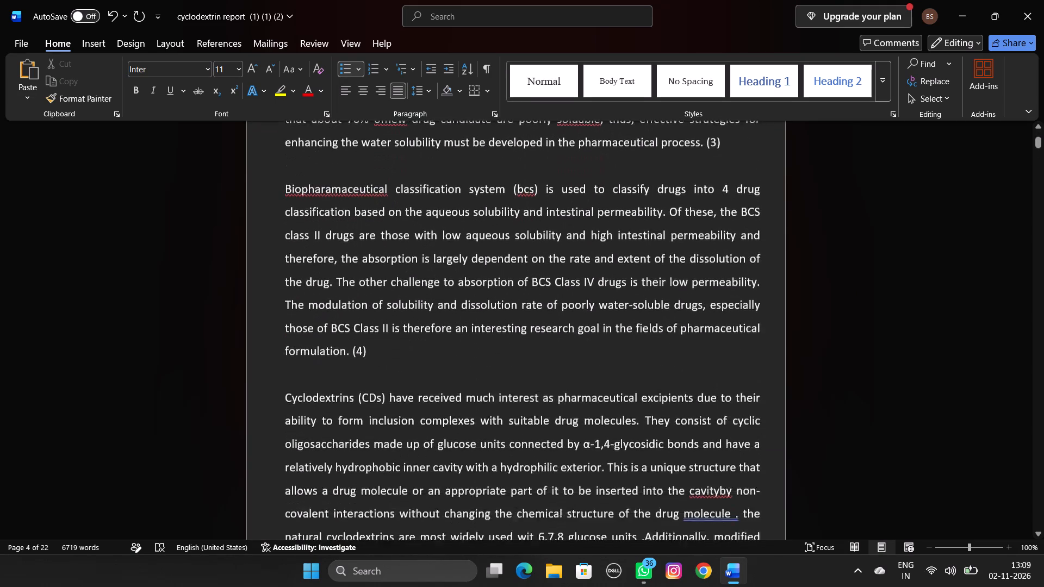
scroll(852, 287, down, 7)
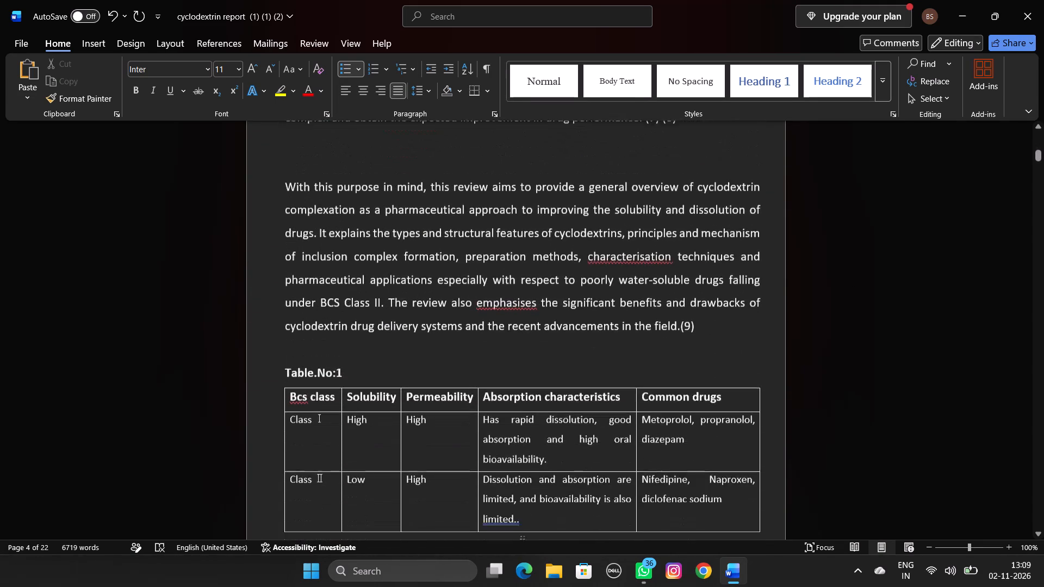
scroll(852, 287, down, 4)
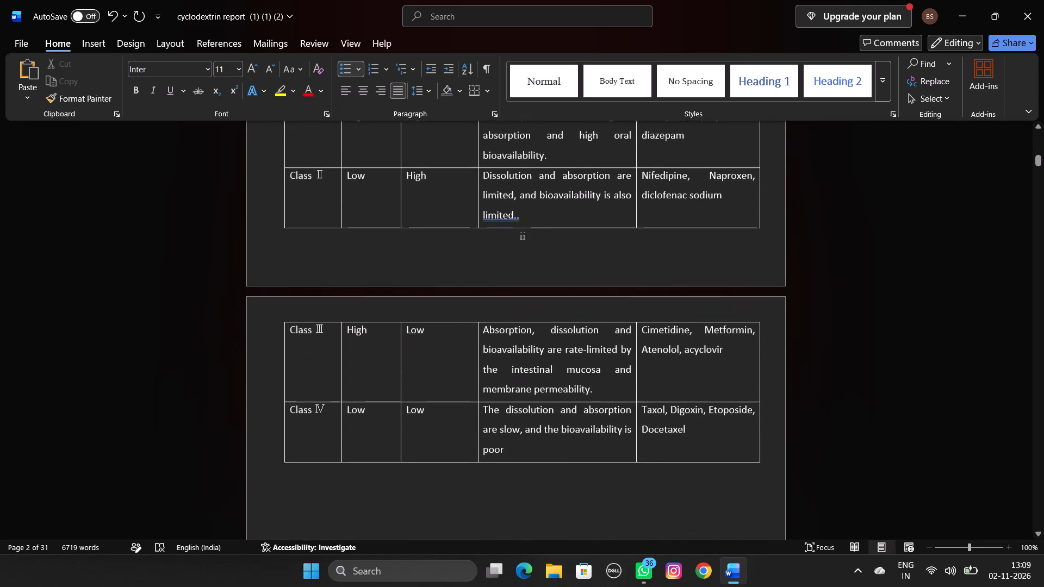
scroll(852, 287, down, 1)
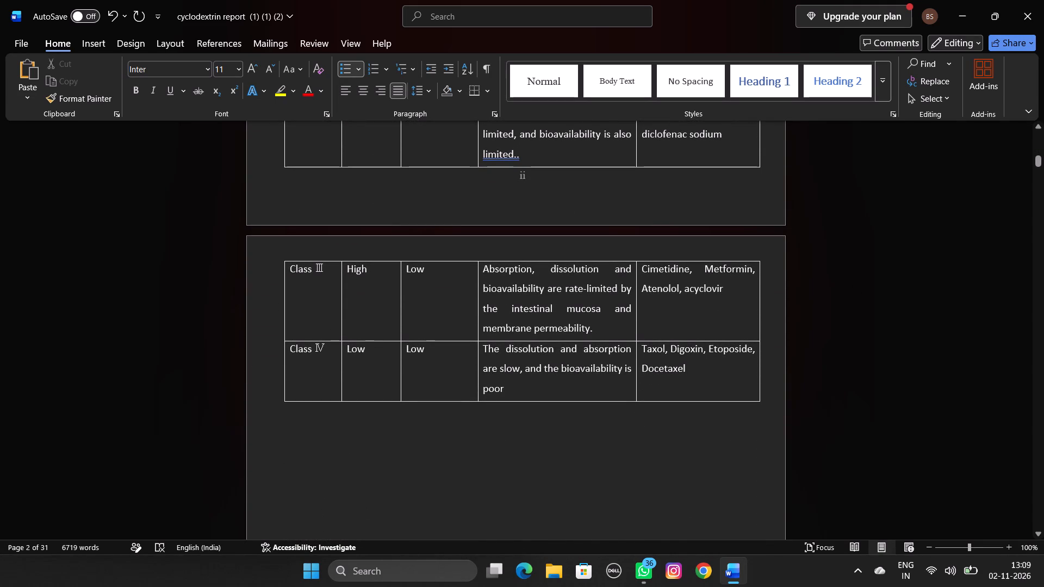
key(ctrl+a)
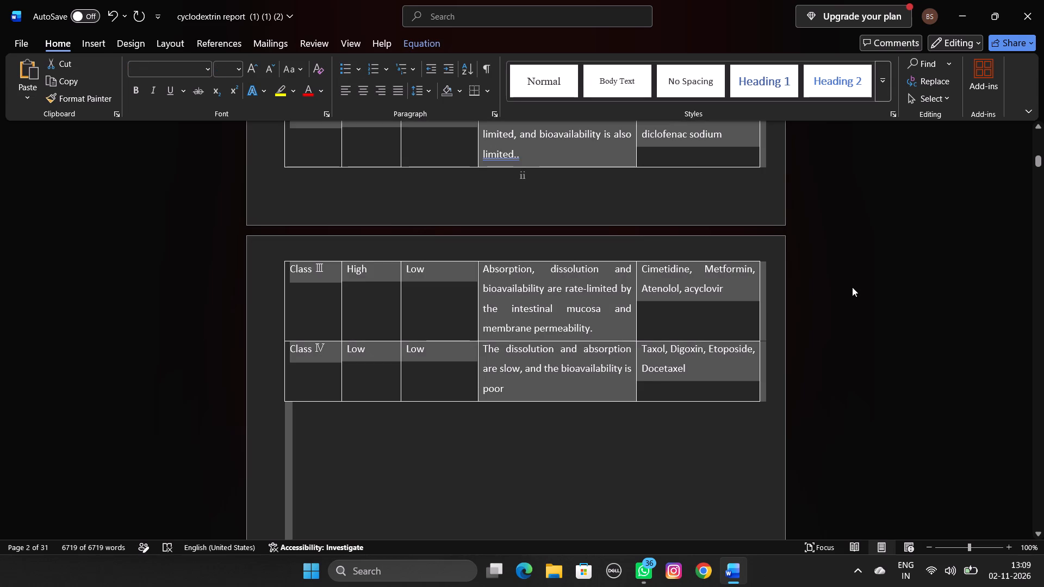
key(ctrl+j)
key(ctrl+j)
key(ctrl+j)
key(ctrl+j)
key(ctrl+j)
scroll(852, 287, down, 1)
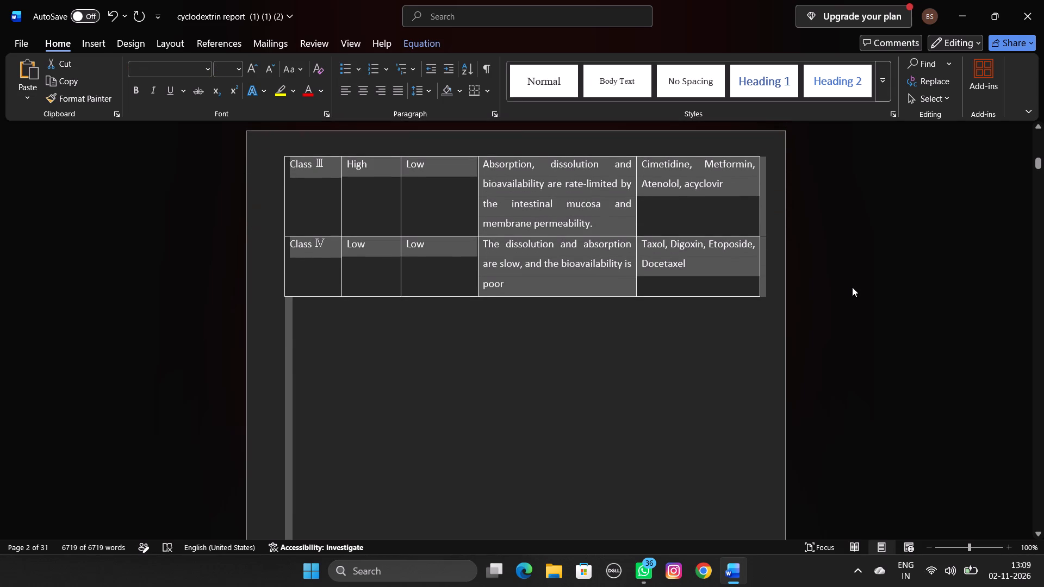
click(847, 313)
Push the "Rationale" heading onto the next page, above its bullets, by adding a blank line before it.
scroll(768, 358, down, 1)
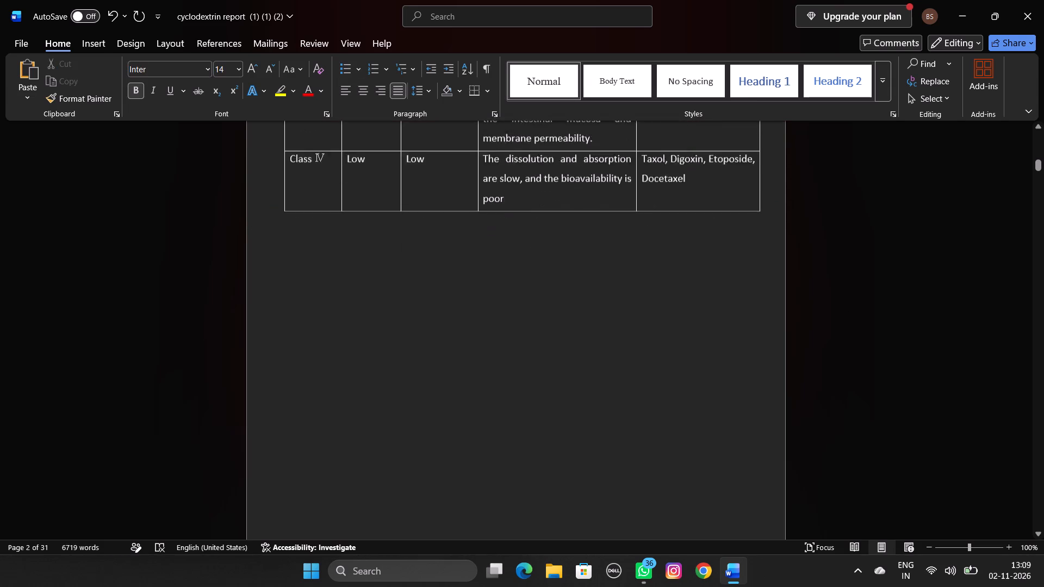
scroll(768, 358, down, 4)
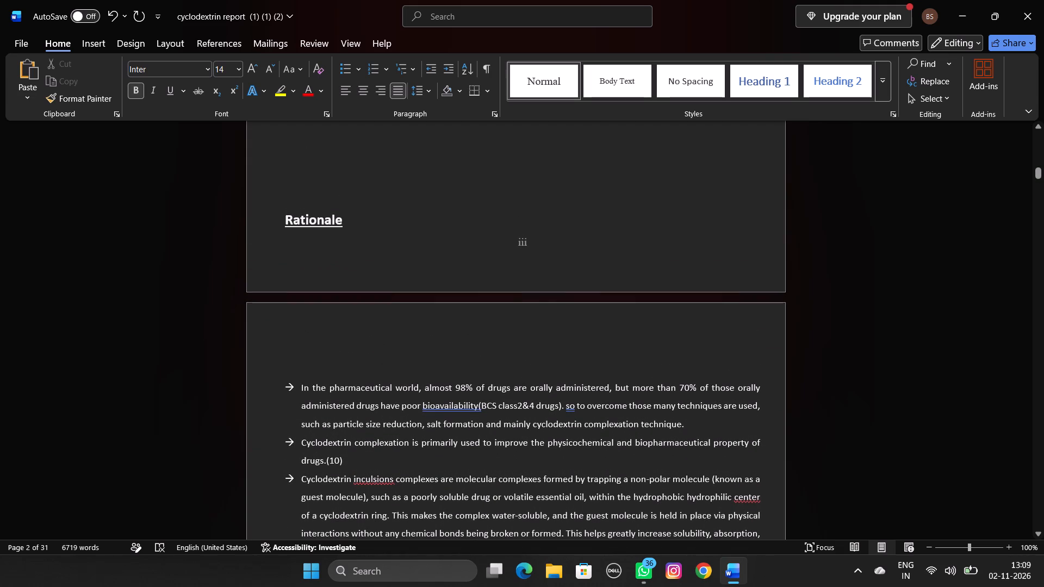
click(287, 221)
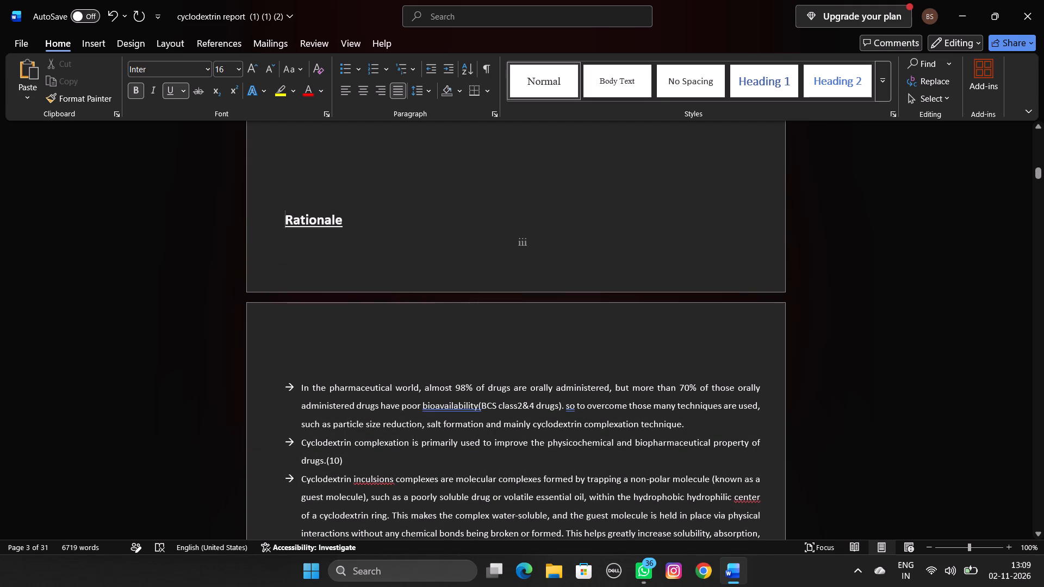
key(Return)
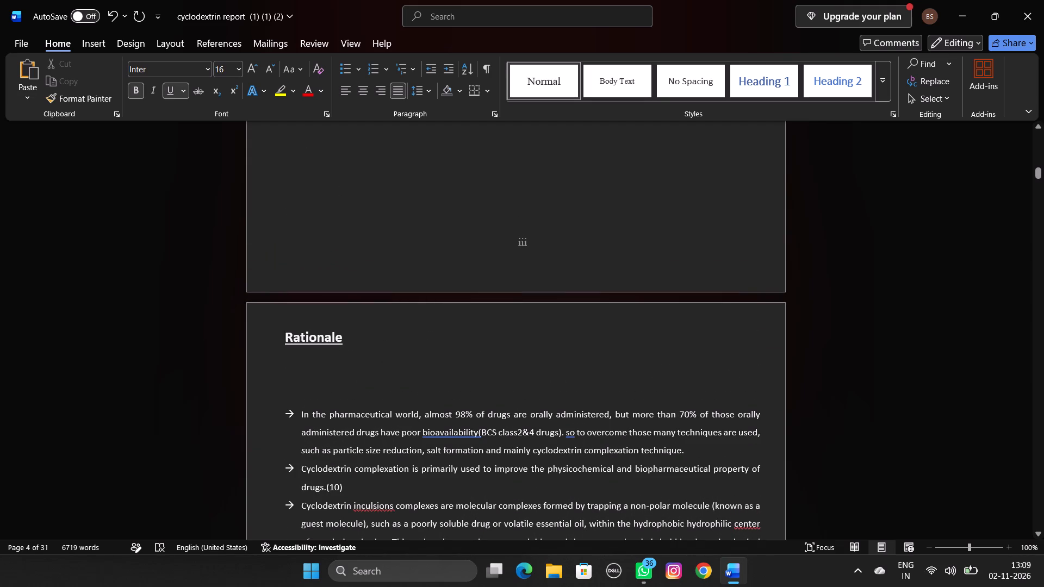
Delete the two blank lines between the "Rationale" heading and its first bullet.
key(Down)
key(Down)
key(BackSpace)
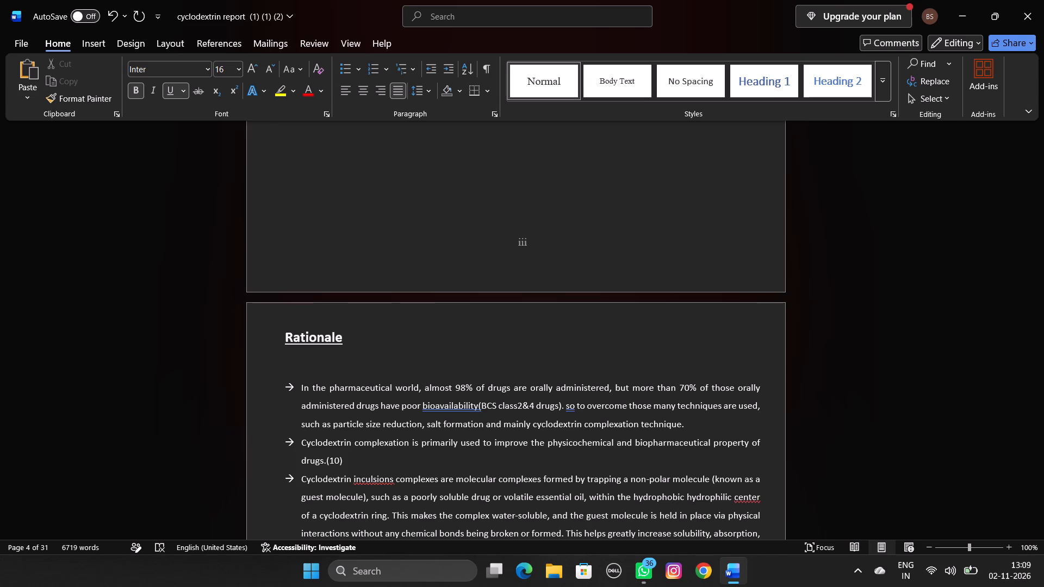
key(BackSpace)
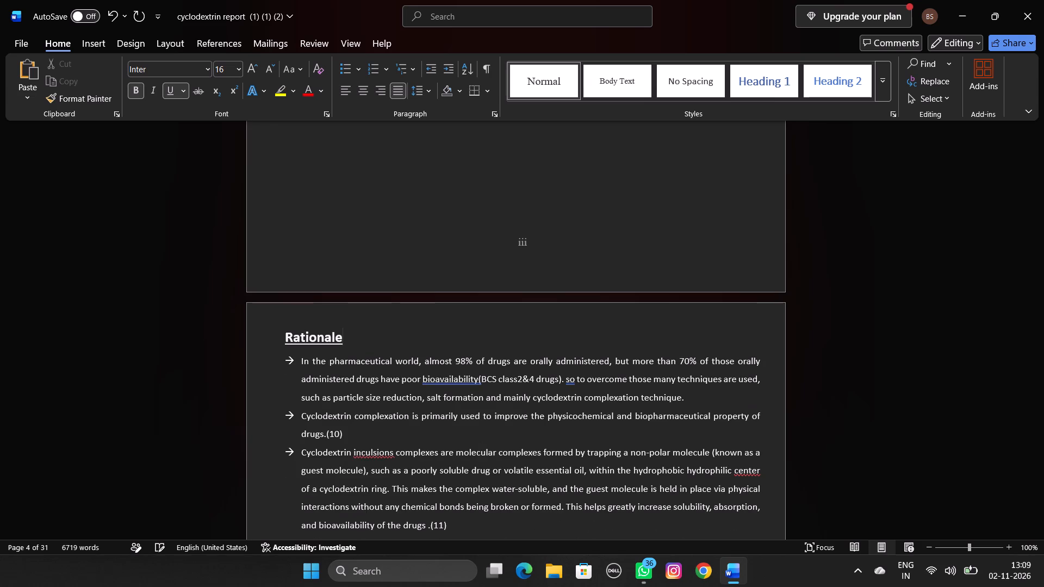
Delete the blank lines above the "Hypothesis" heading so that it starts at the top of its page.
click(304, 473)
scroll(304, 473, down, 1)
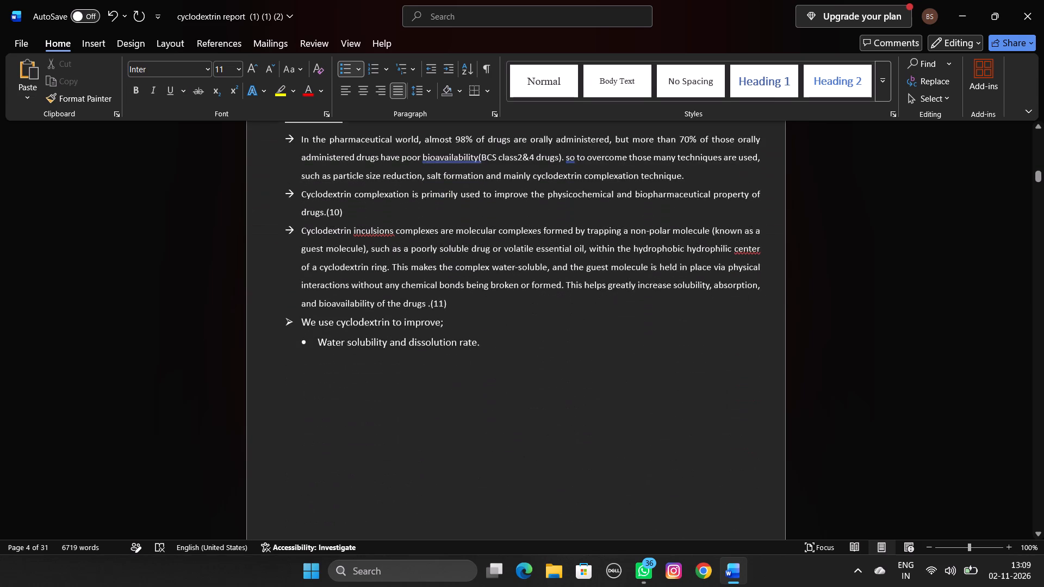
scroll(304, 473, down, 1)
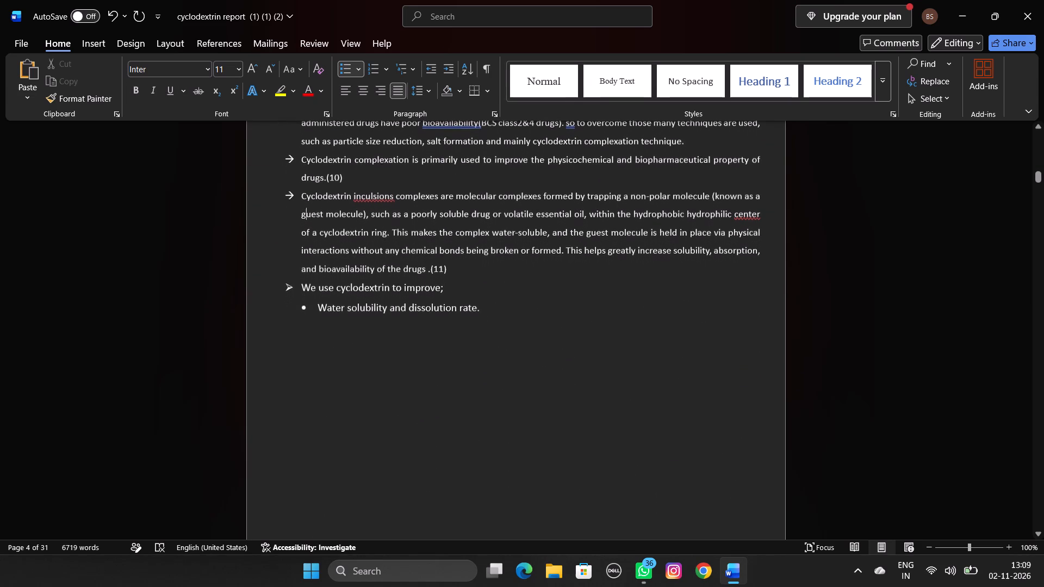
scroll(304, 473, down, 5)
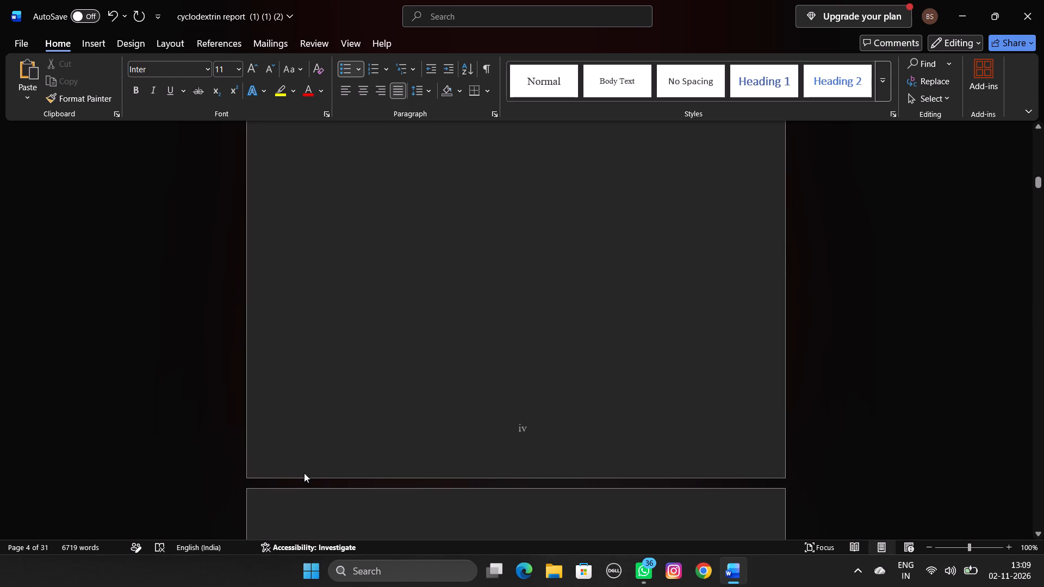
scroll(304, 473, down, 7)
scroll(304, 473, up, 1)
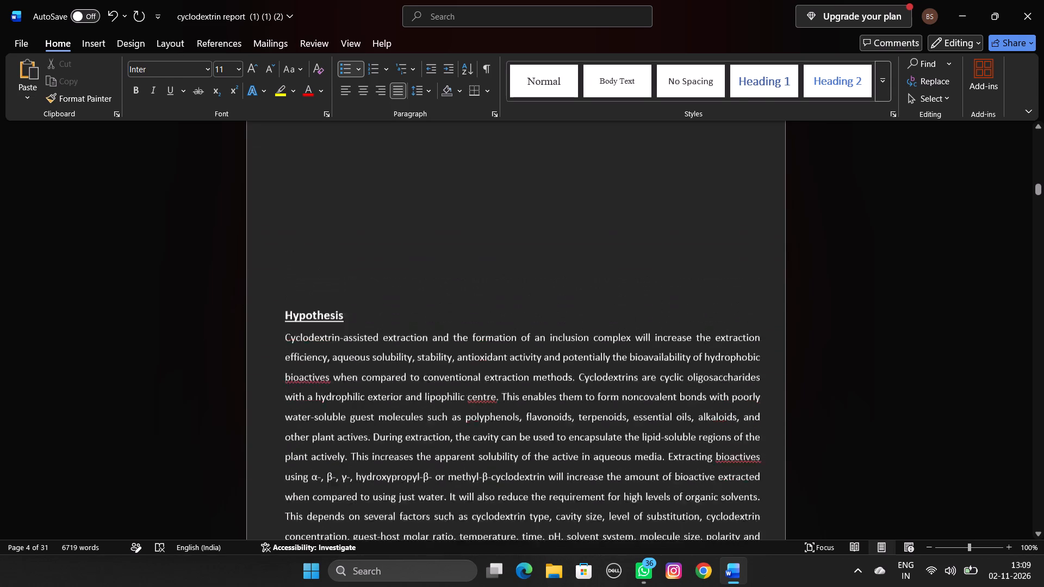
scroll(304, 473, up, 1)
click(285, 420)
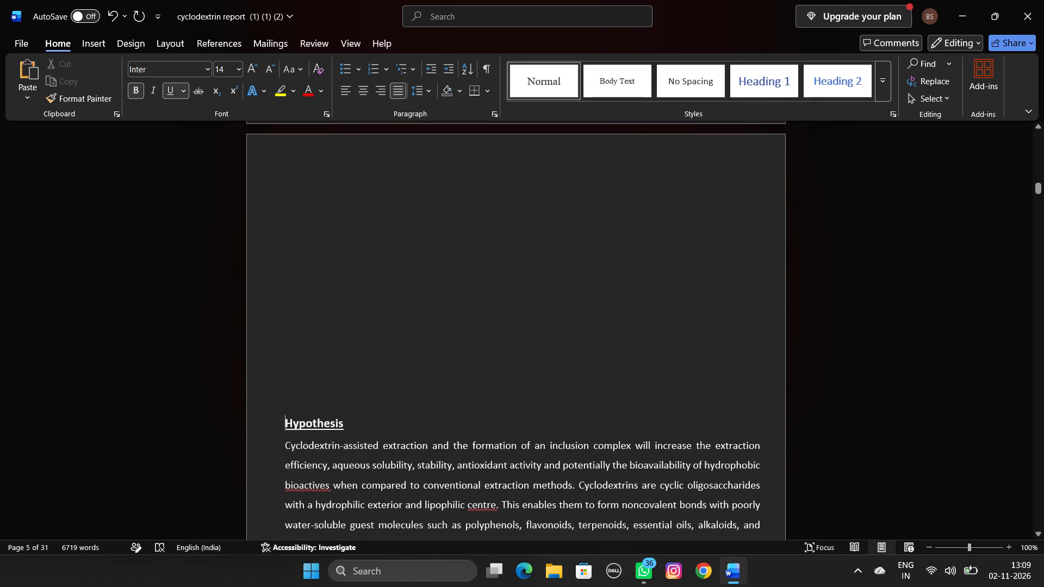
key(BackSpace)
key(BackSpace)
key(BackSpace)
key(BackSpace)
key(BackSpace)
key(BackSpace)
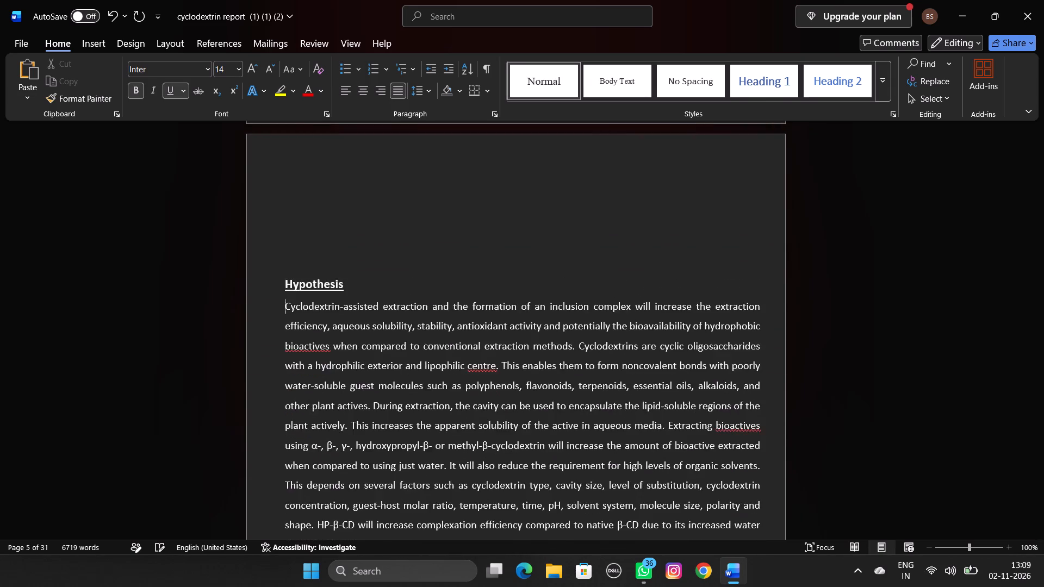
key(BackSpace)
key(BackSpace)
key(BackSpace)
key(BackSpace)
key(BackSpace)
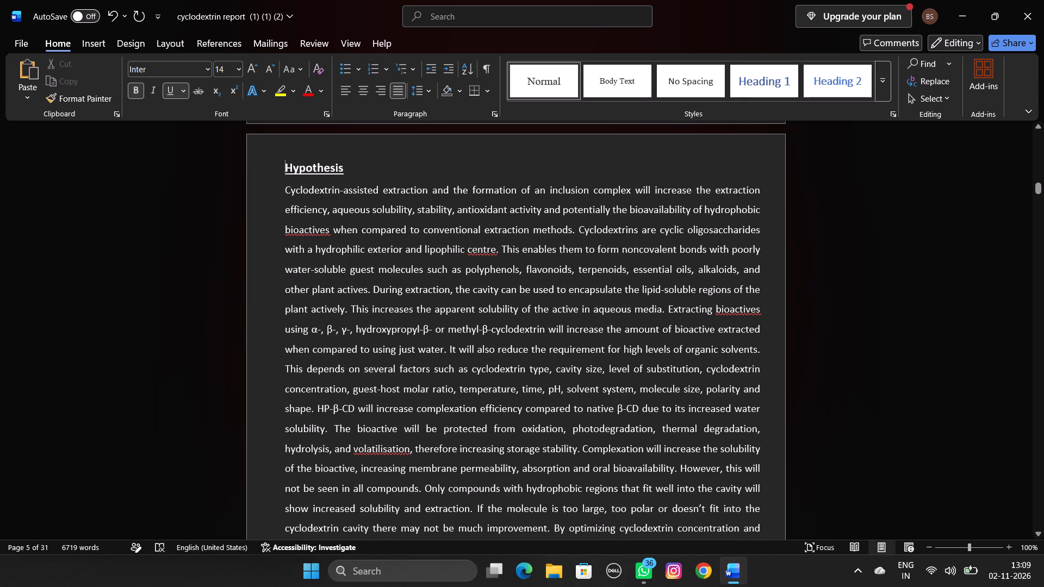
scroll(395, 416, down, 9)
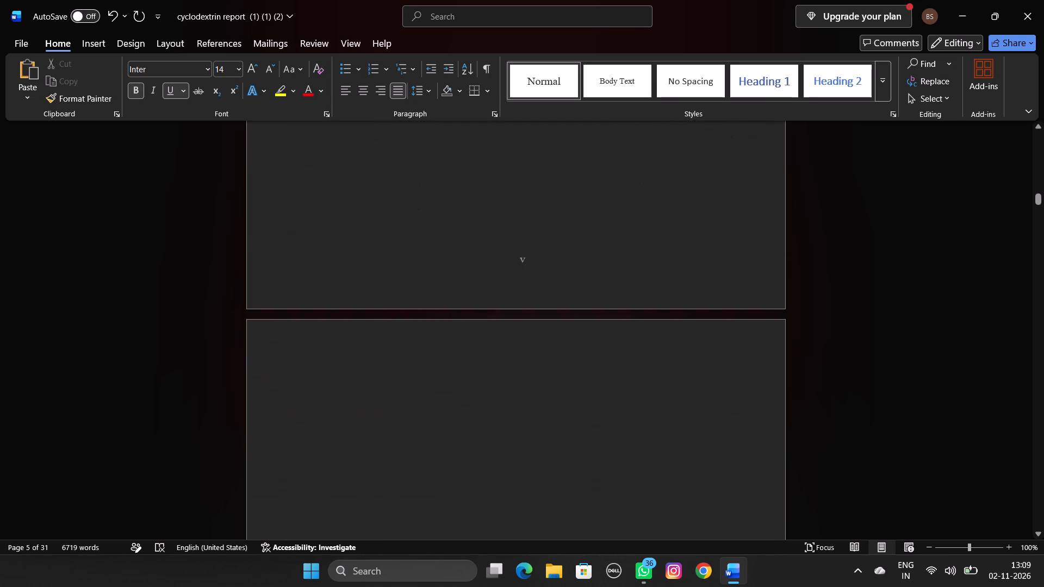
Delete the blank lines above the "Table.no:2" heading so that it starts at the top of its page.
scroll(395, 416, down, 3)
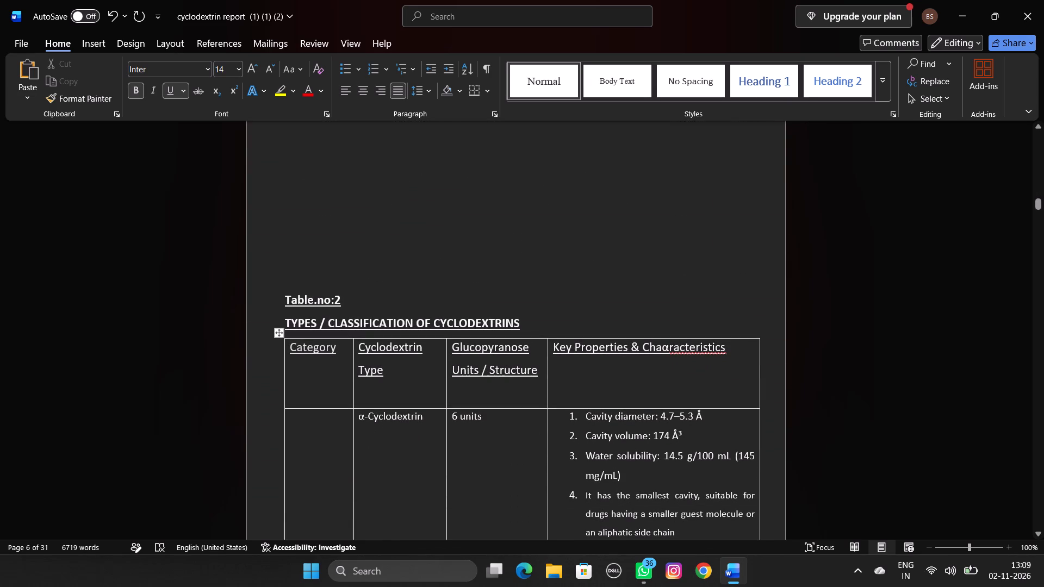
click(287, 300)
key(BackSpace)
key(BackSpace)
key(BackSpace)
key(BackSpace)
key(BackSpace)
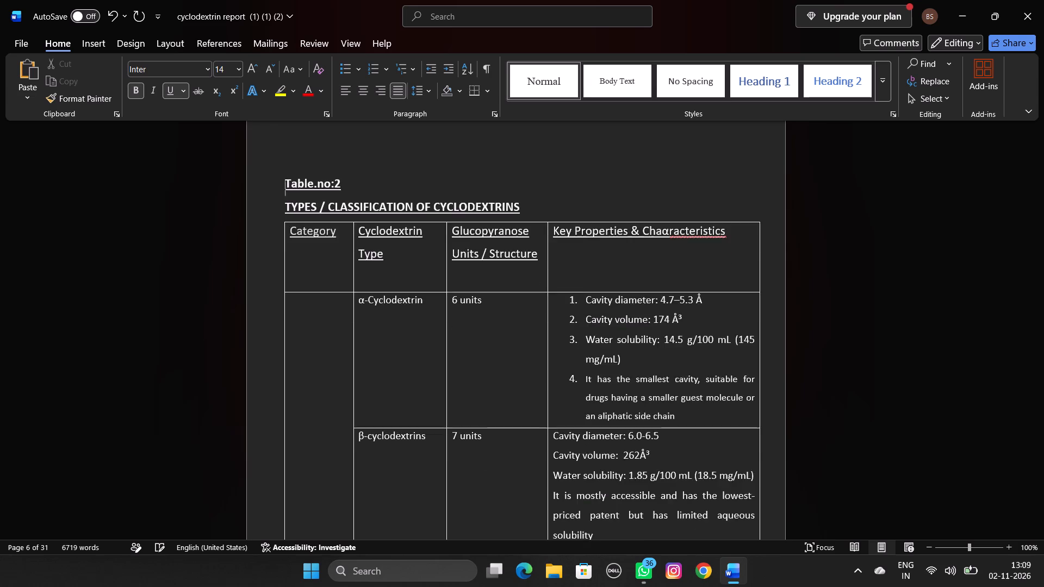
key(BackSpace)
key(BackSpace)
scroll(287, 300, up, 2)
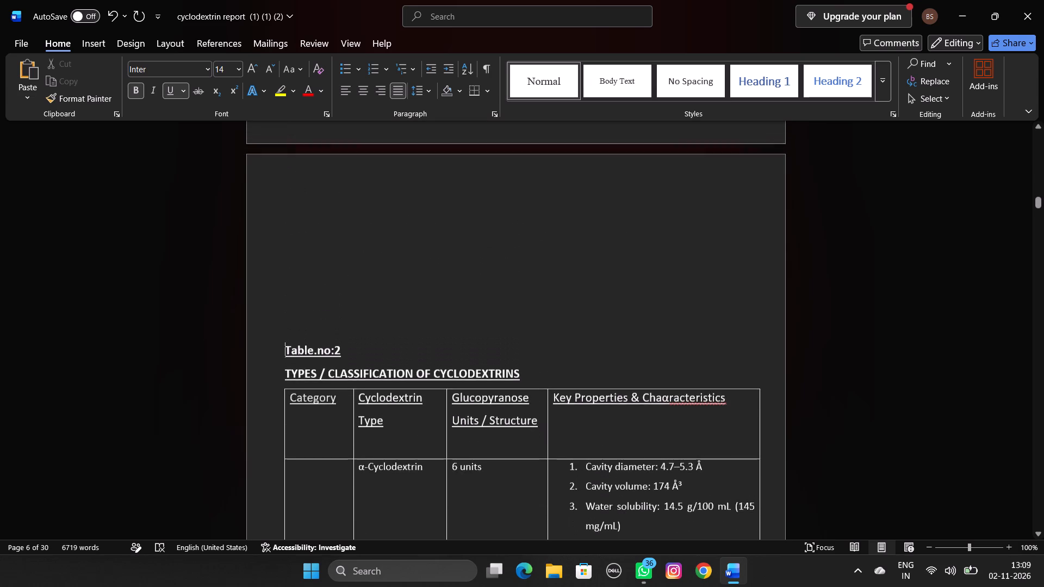
scroll(287, 300, up, 1)
key(BackSpace)
key(BackSpace)
key(BackSpace)
key(BackSpace)
key(BackSpace)
key(BackSpace)
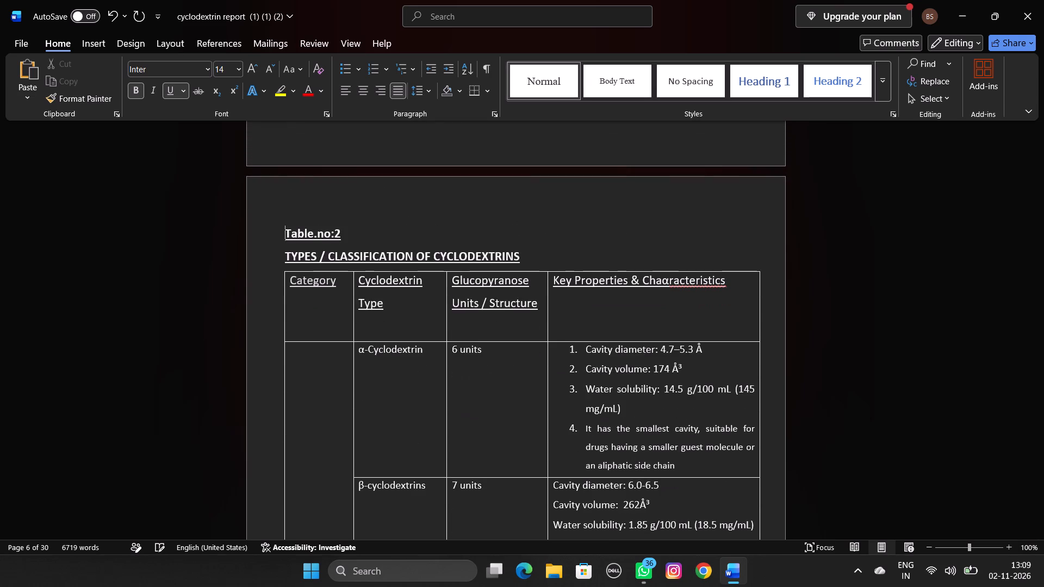
key(BackSpace)
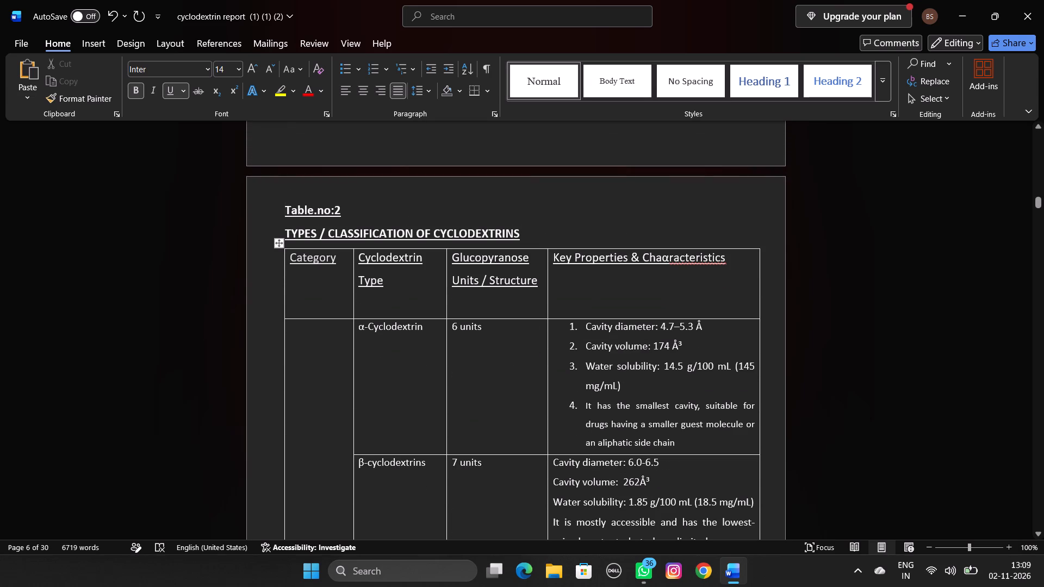
Delete the extra blank lines between the Figure 1 caption and the table of chemically modified derivatives.
scroll(462, 360, down, 6)
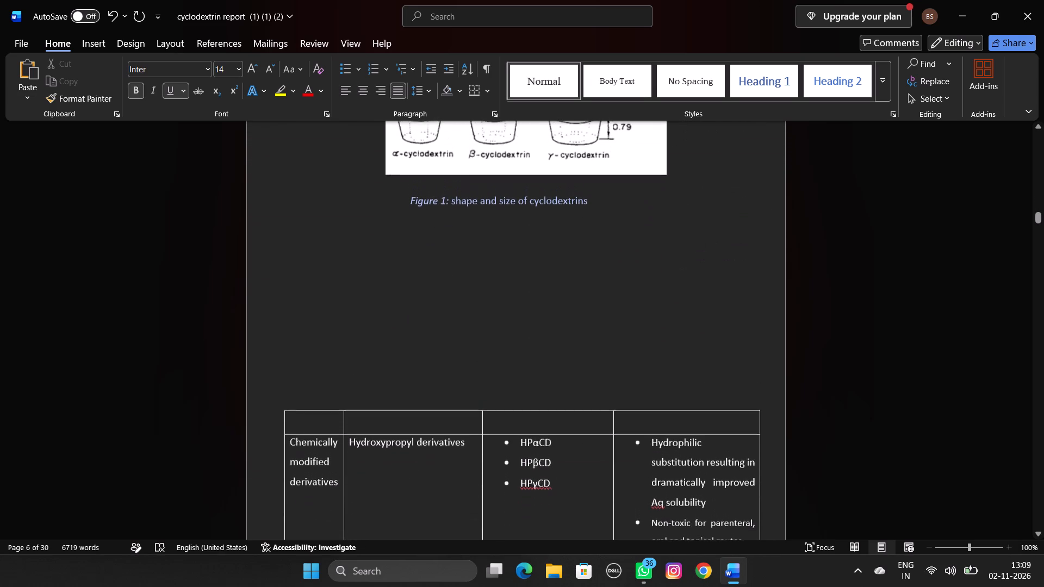
scroll(462, 360, down, 1)
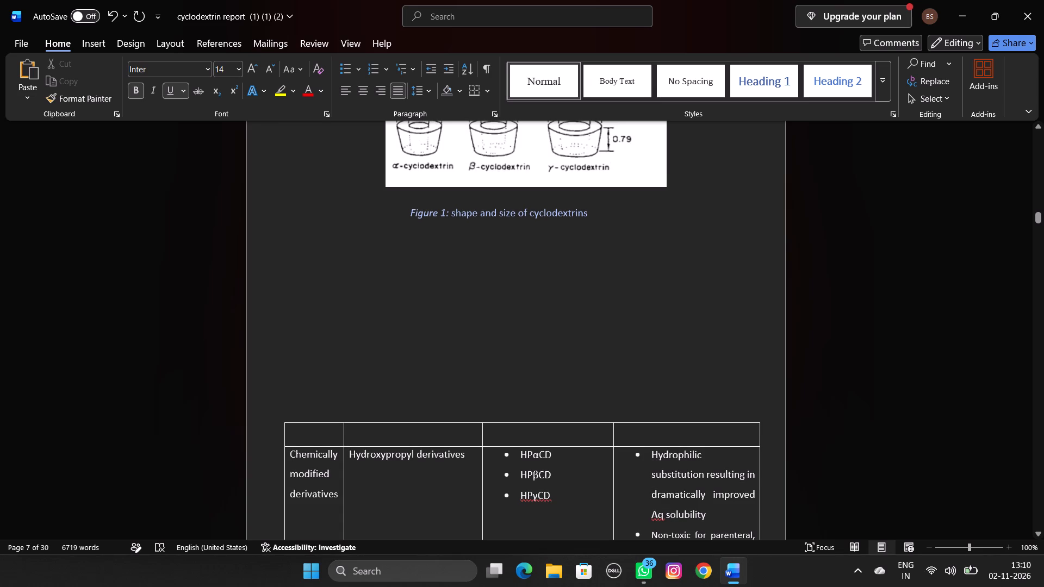
click(283, 426)
click(279, 410)
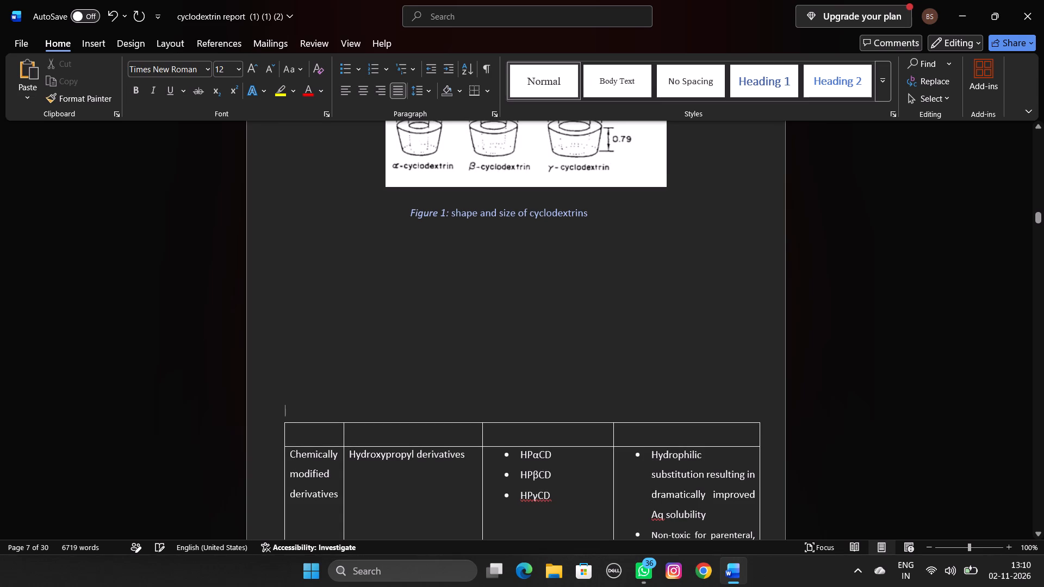
key(BackSpace)
key(BackSpace)
key(BackSpace)
key(BackSpace)
key(BackSpace)
key(BackSpace)
key(BackSpace)
key(BackSpace)
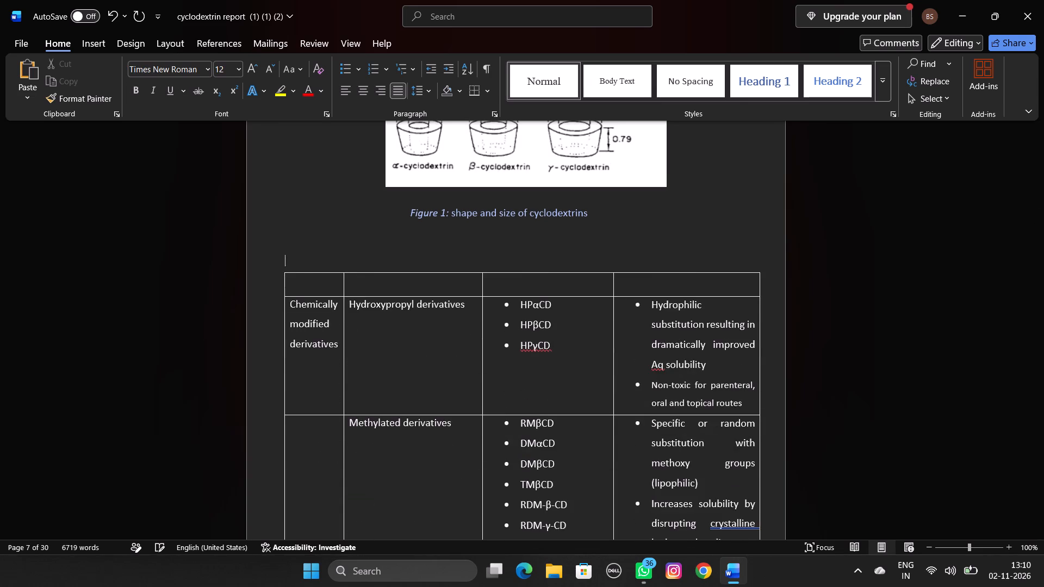
key(BackSpace)
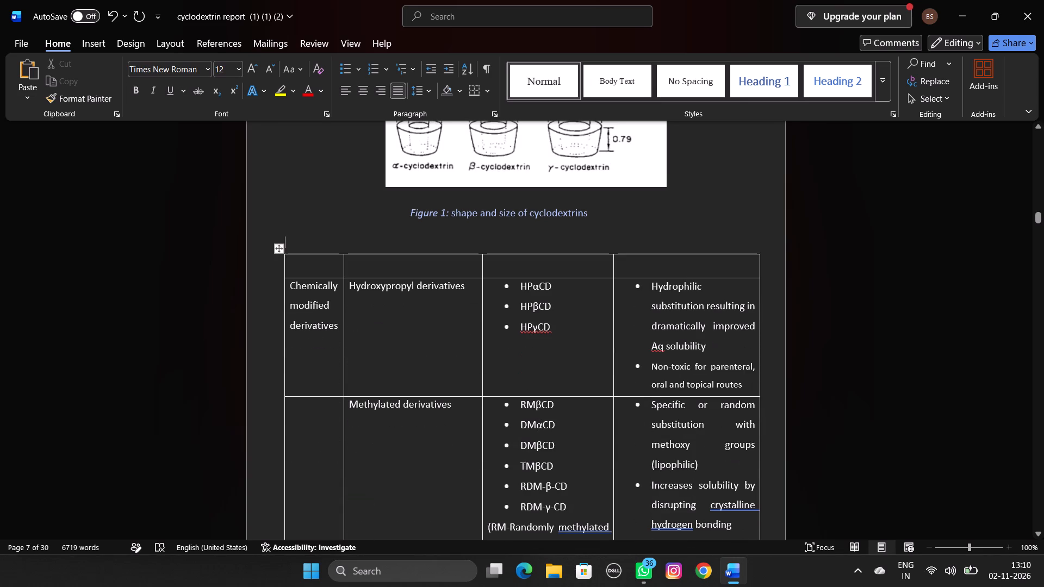
Left-align the table cell text describing the branched G₂βCD derivative and Sugammadex.
scroll(383, 460, down, 7)
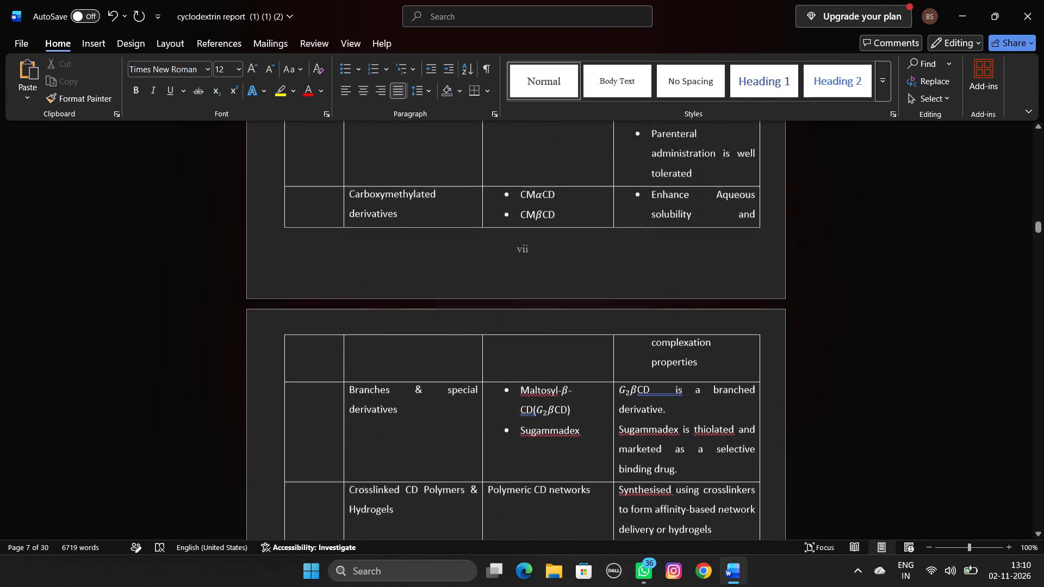
scroll(383, 460, down, 1)
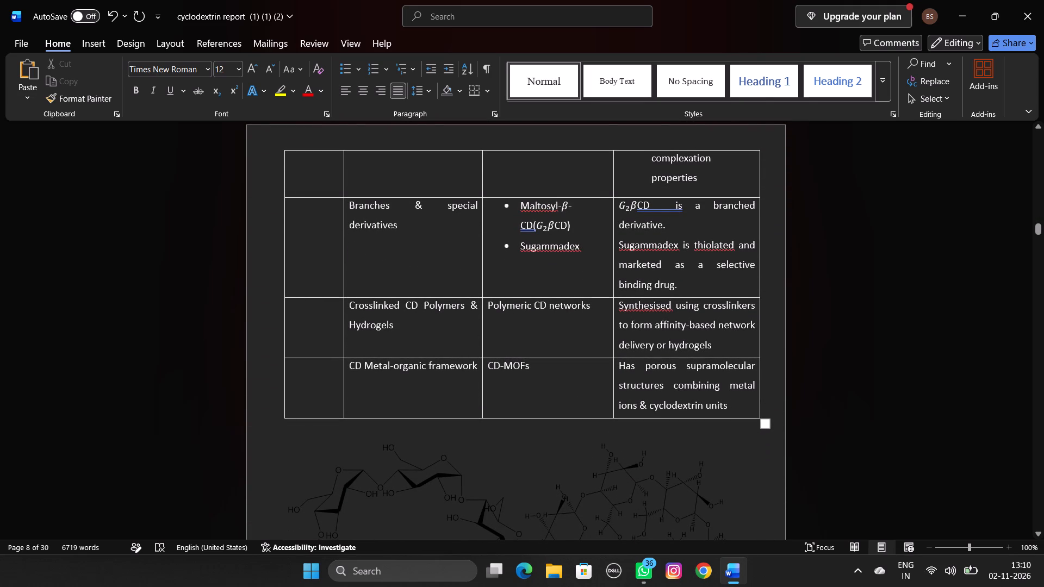
drag(679, 288, 642, 241)
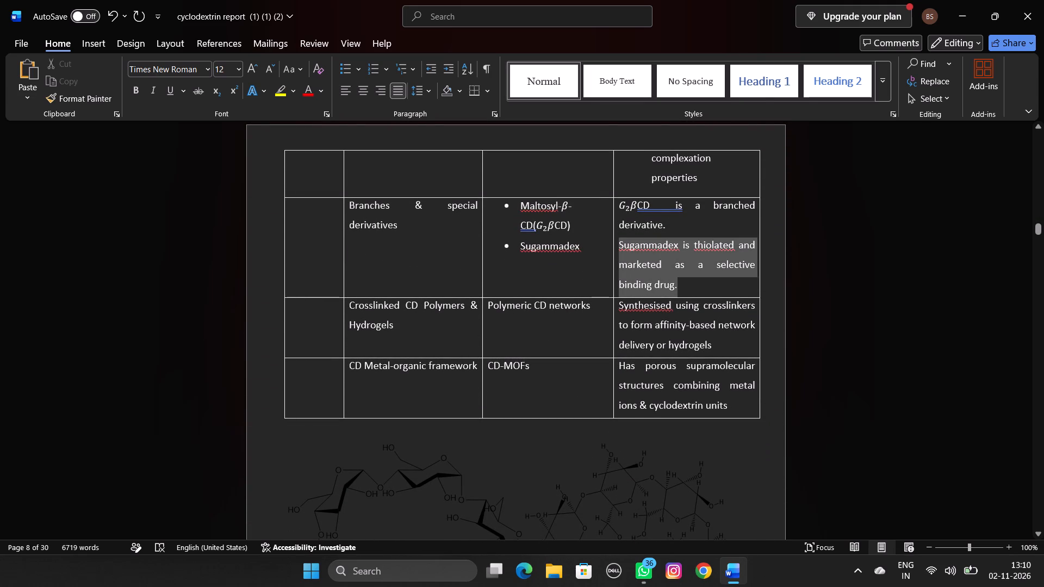
drag(642, 241, 624, 210)
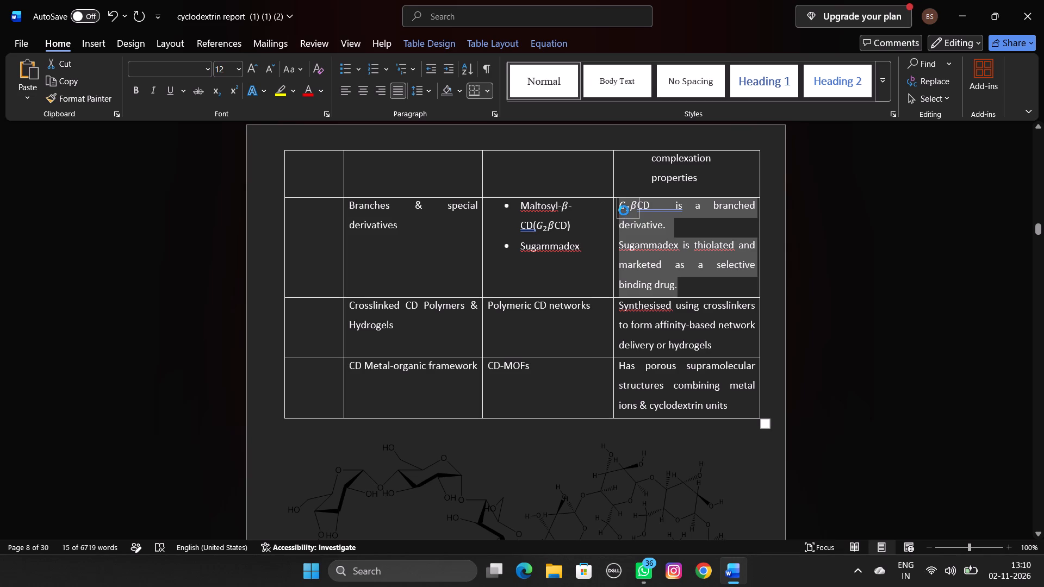
key(ctrl+l)
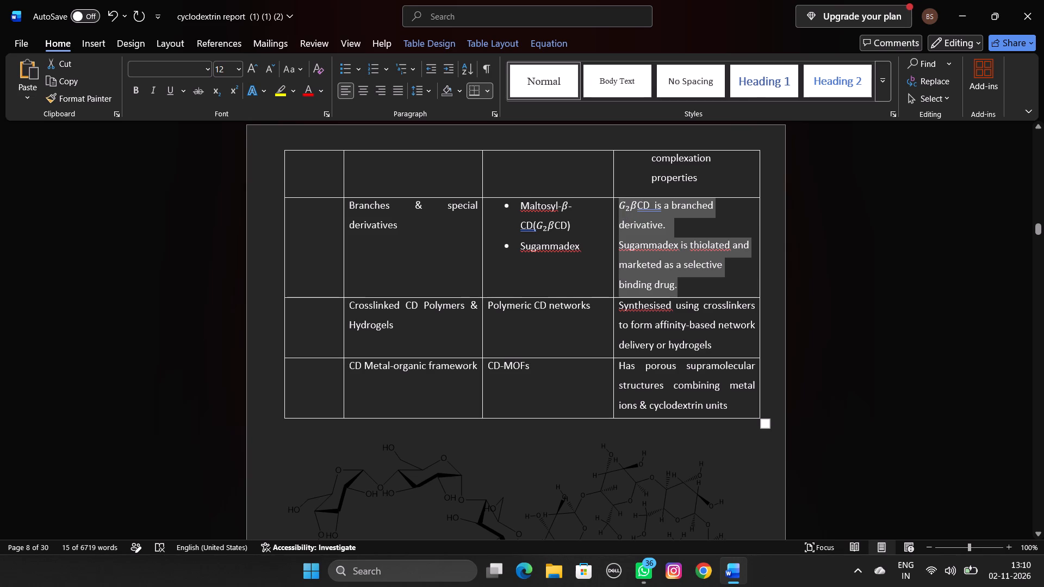
Move both slanted side lines of the Figure 5 cone up so they meet the edges of the blue top ellipse.
scroll(663, 372, down, 6)
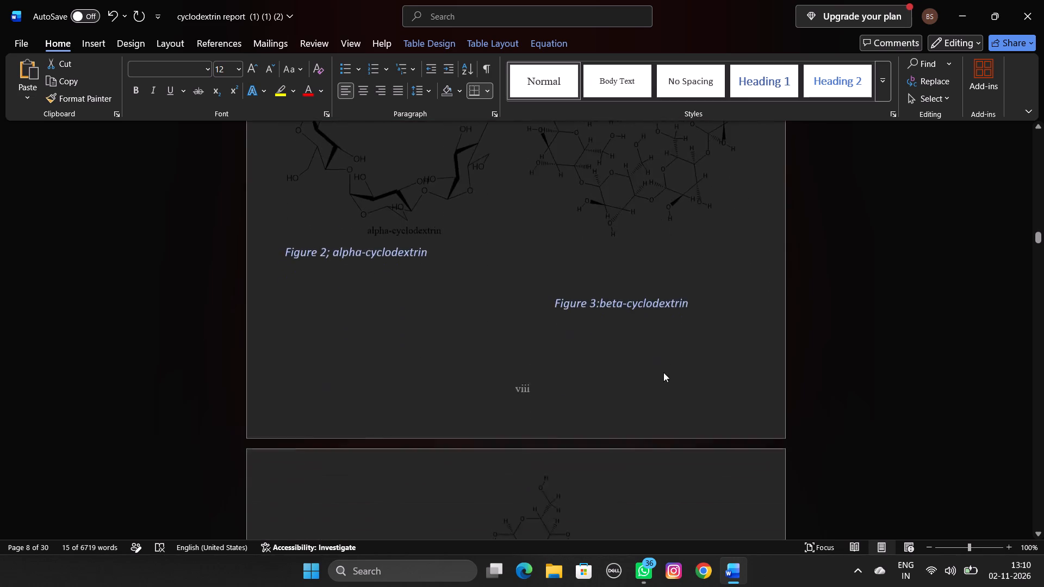
scroll(663, 372, down, 4)
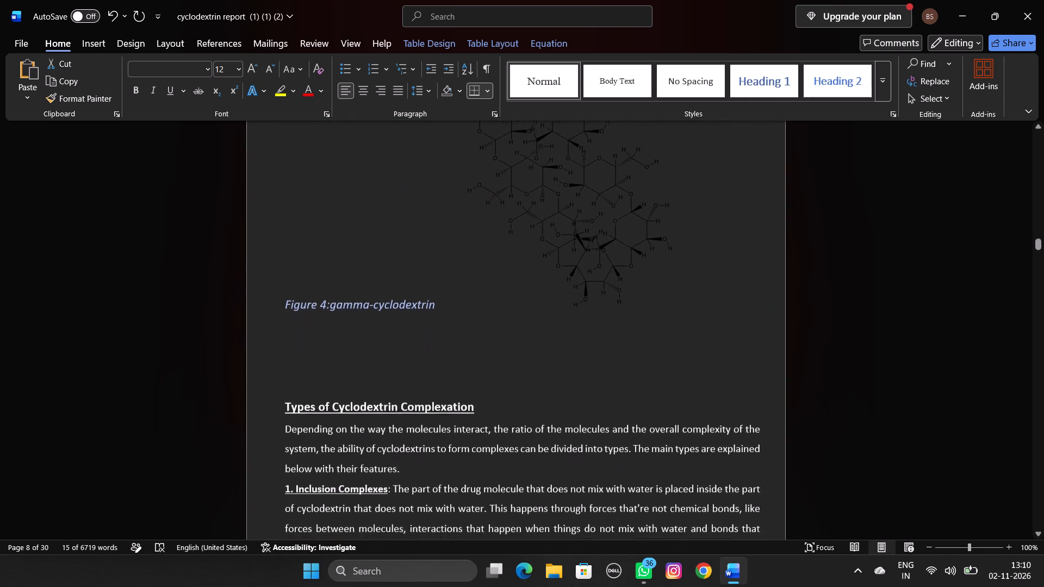
scroll(663, 372, down, 3)
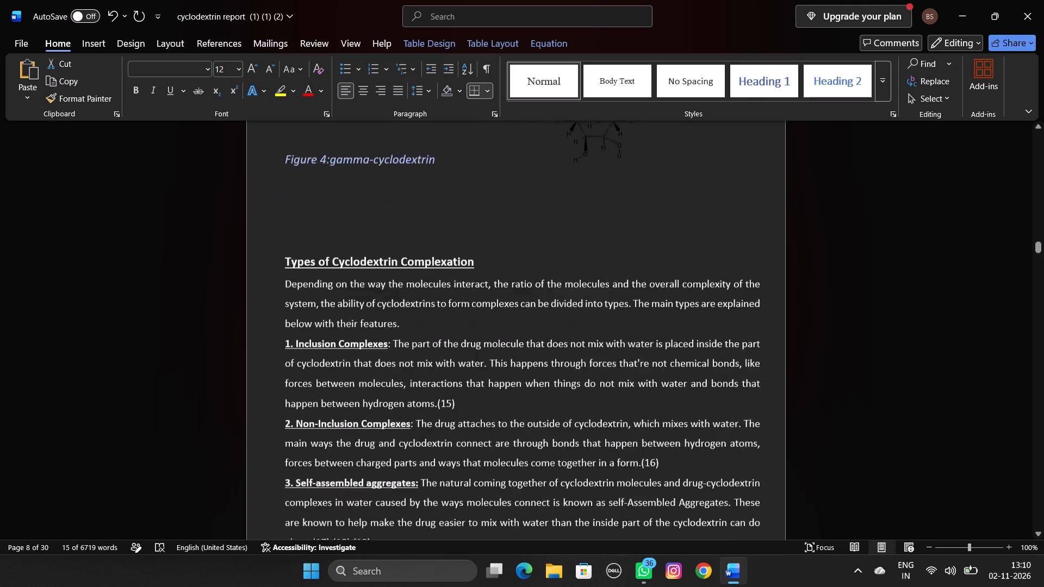
scroll(663, 372, down, 4)
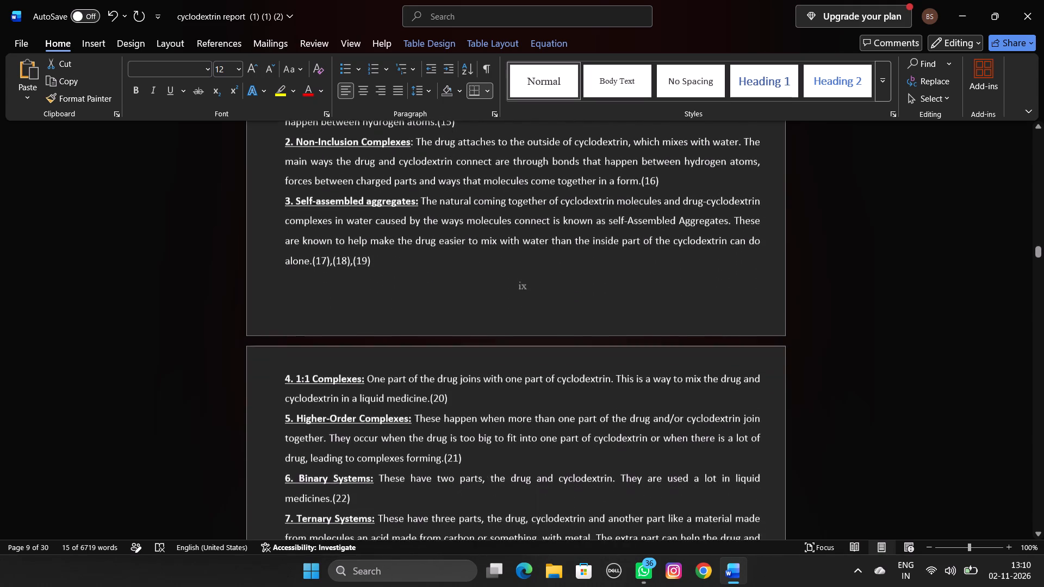
scroll(663, 372, down, 7)
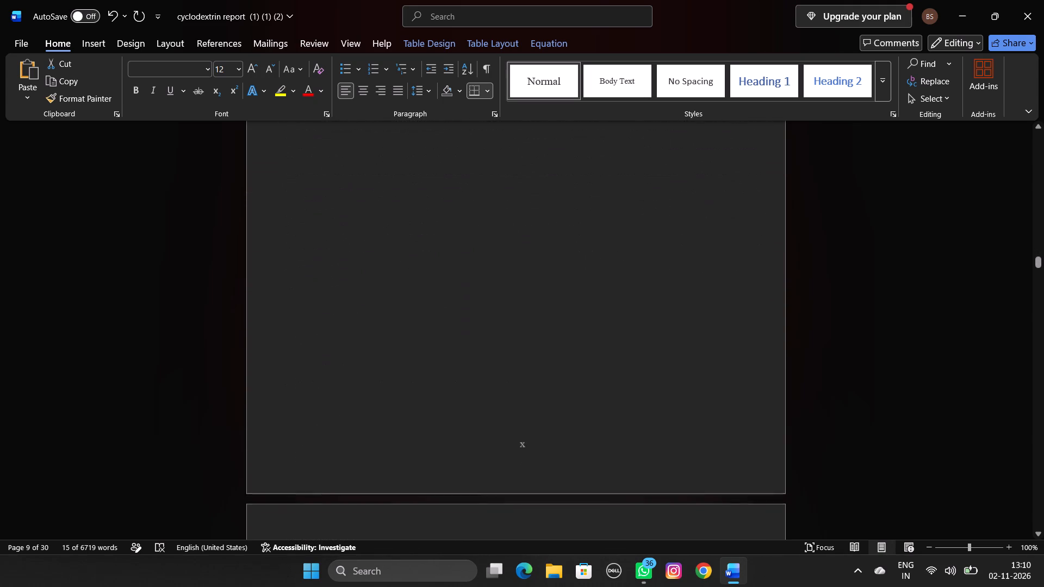
scroll(663, 372, down, 1)
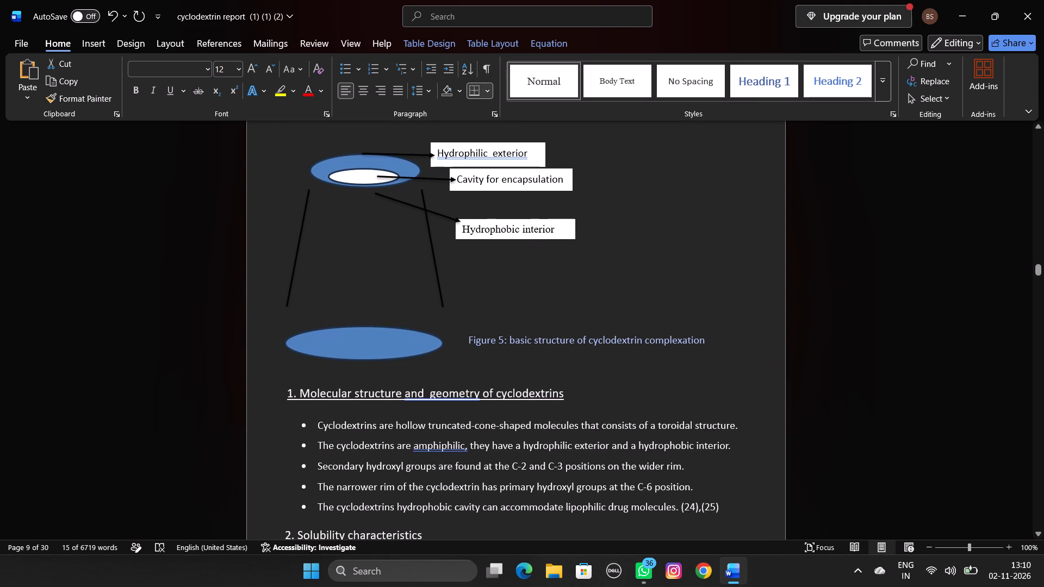
click(436, 255)
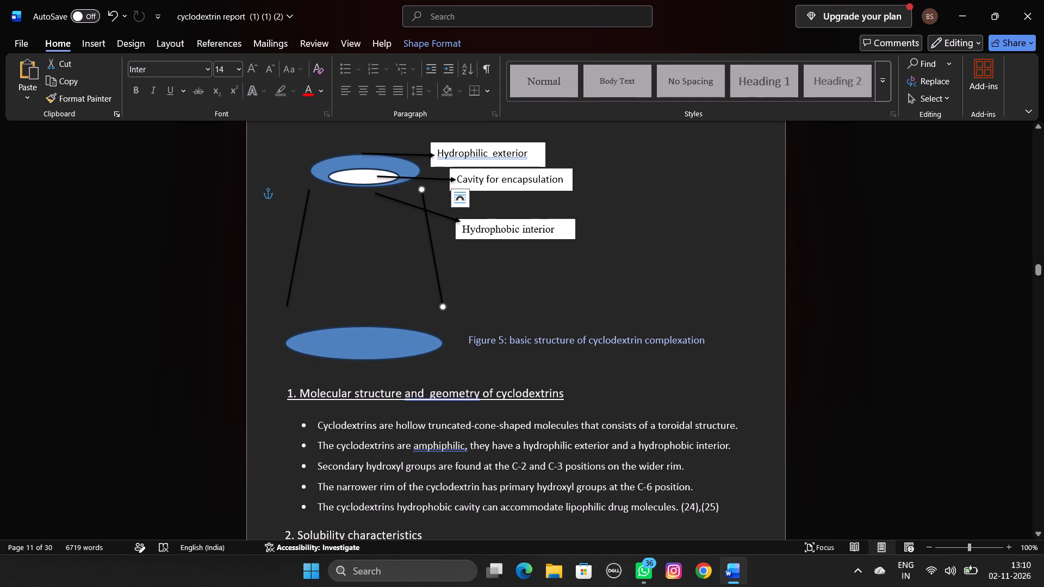
drag(434, 254, 431, 241)
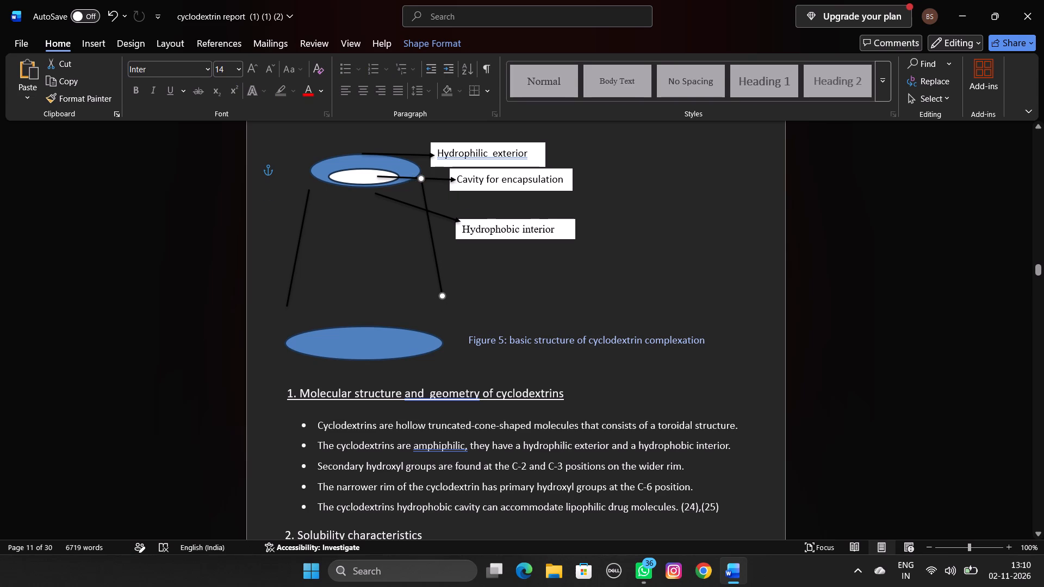
drag(431, 241, 432, 240)
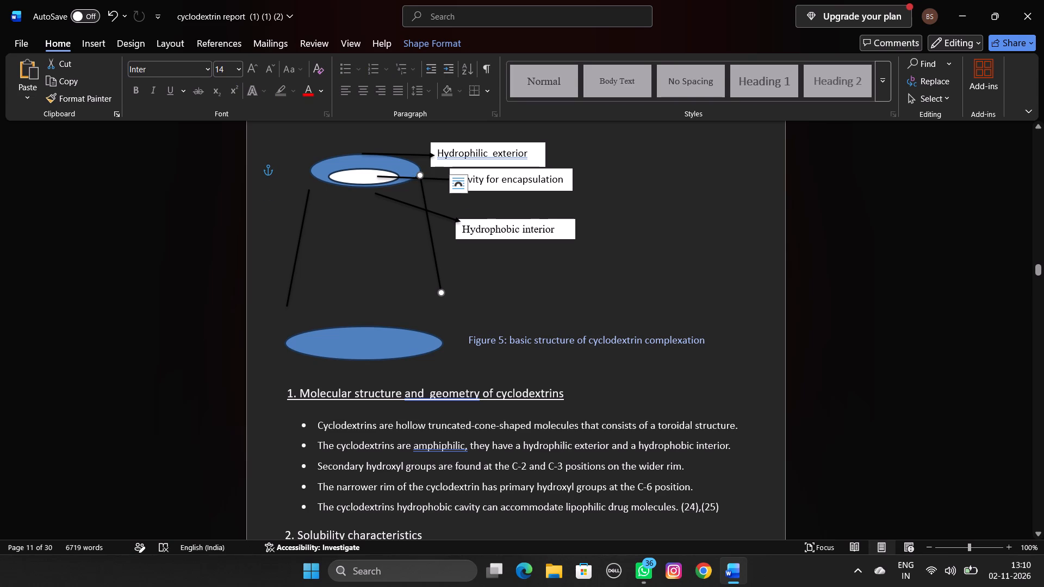
drag(297, 262, 297, 247)
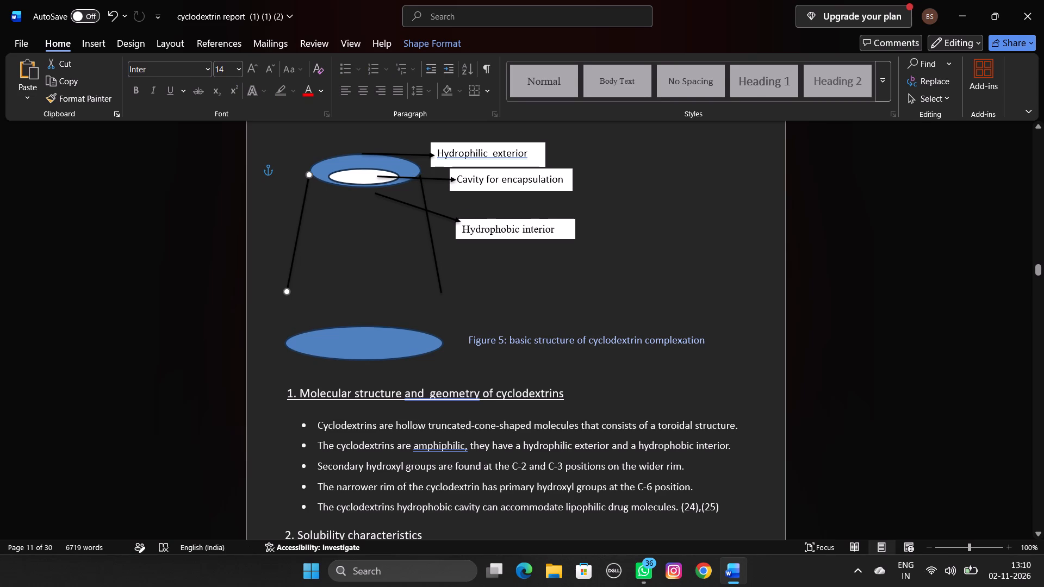
drag(297, 247, 297, 248)
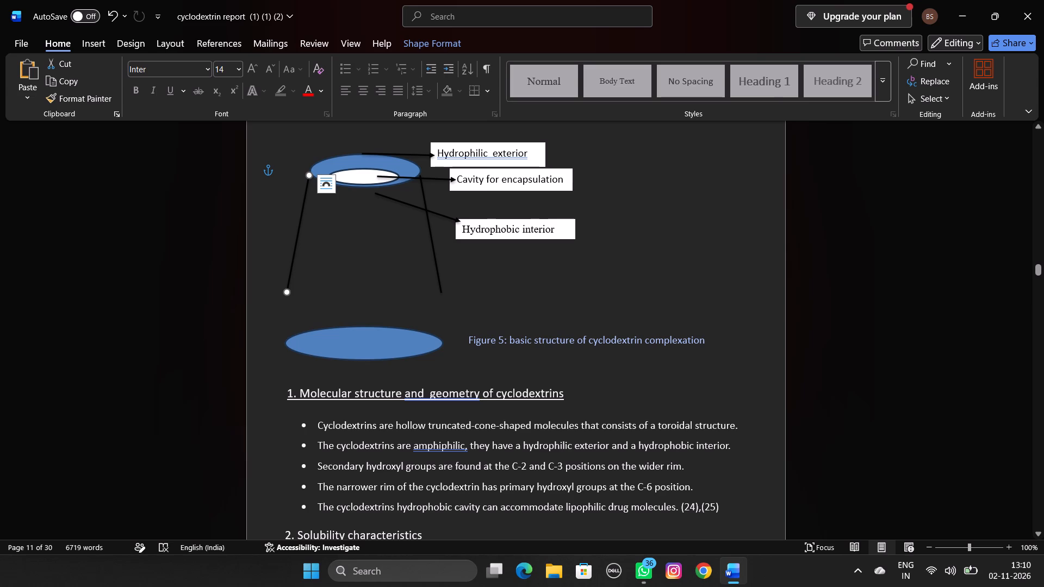
Move the blue base ellipse of the Figure 5 cone up to the lower ends of the side lines.
drag(370, 347, 370, 290)
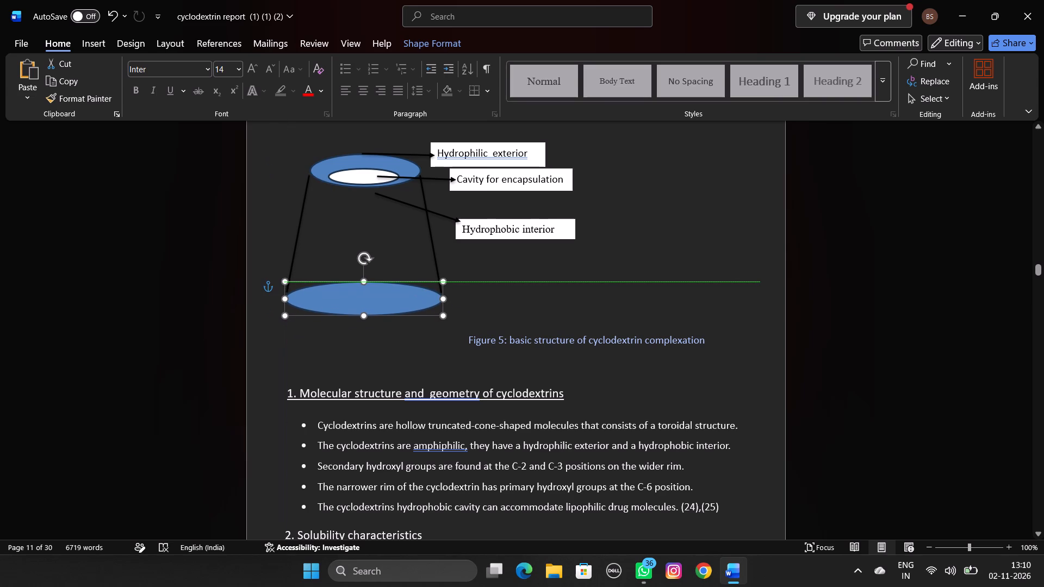
drag(370, 290, 372, 296)
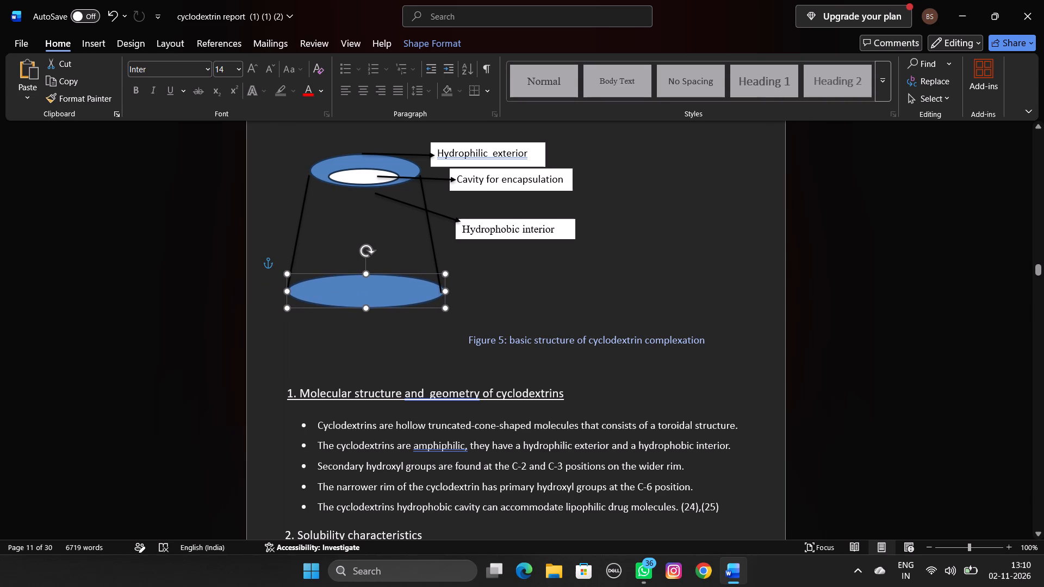
drag(372, 296, 371, 300)
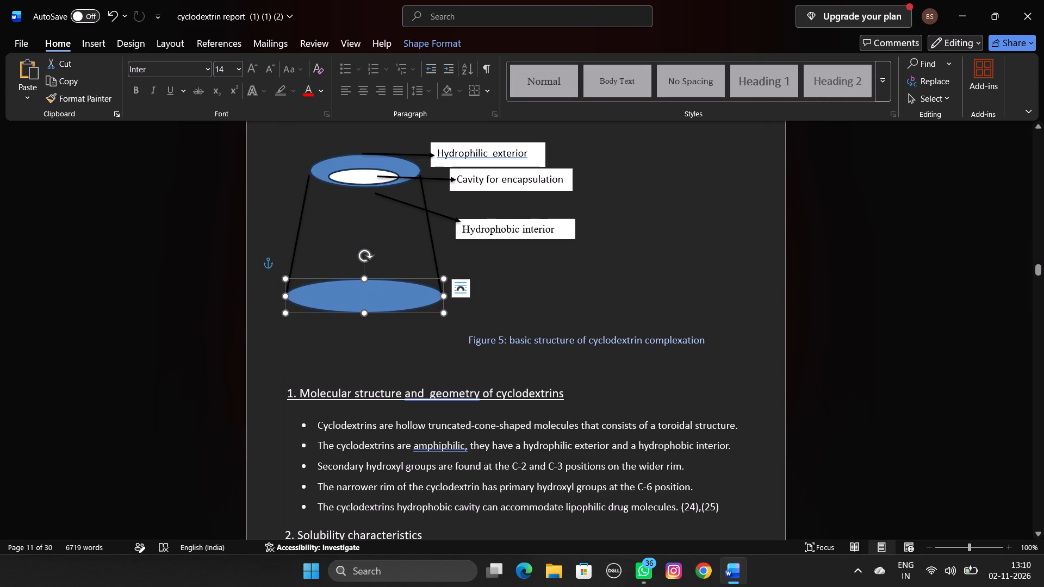
Reposition the white cavity ellipse slightly higher inside the blue top ellipse of Figure 5.
drag(371, 174, 372, 167)
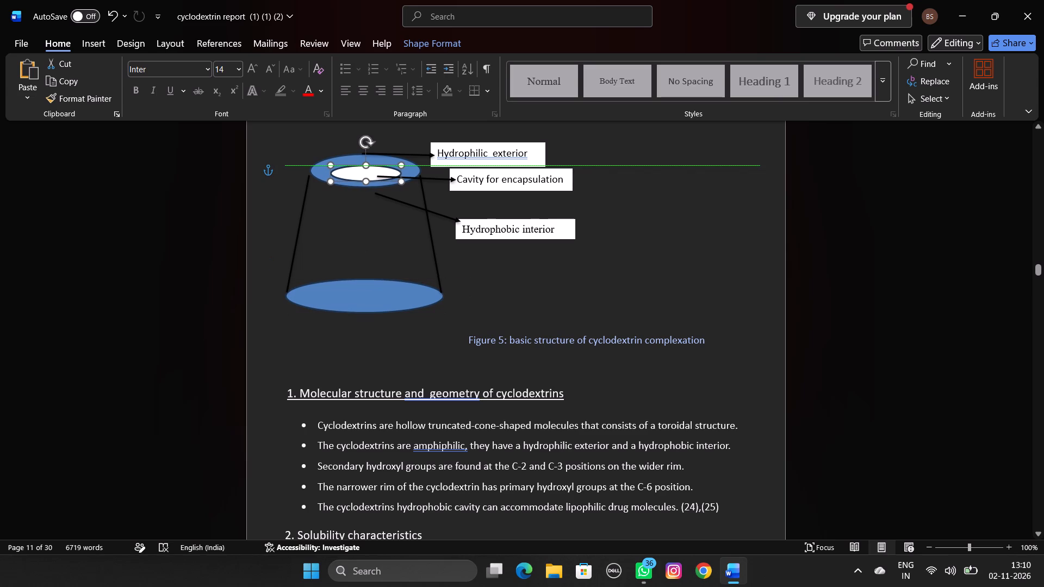
drag(372, 167, 370, 154)
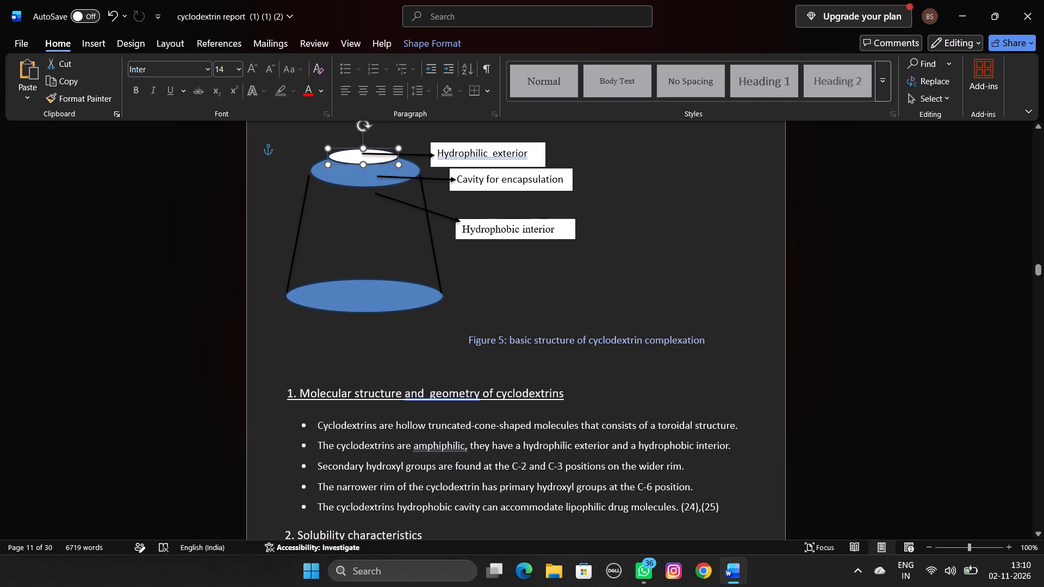
drag(370, 154, 375, 170)
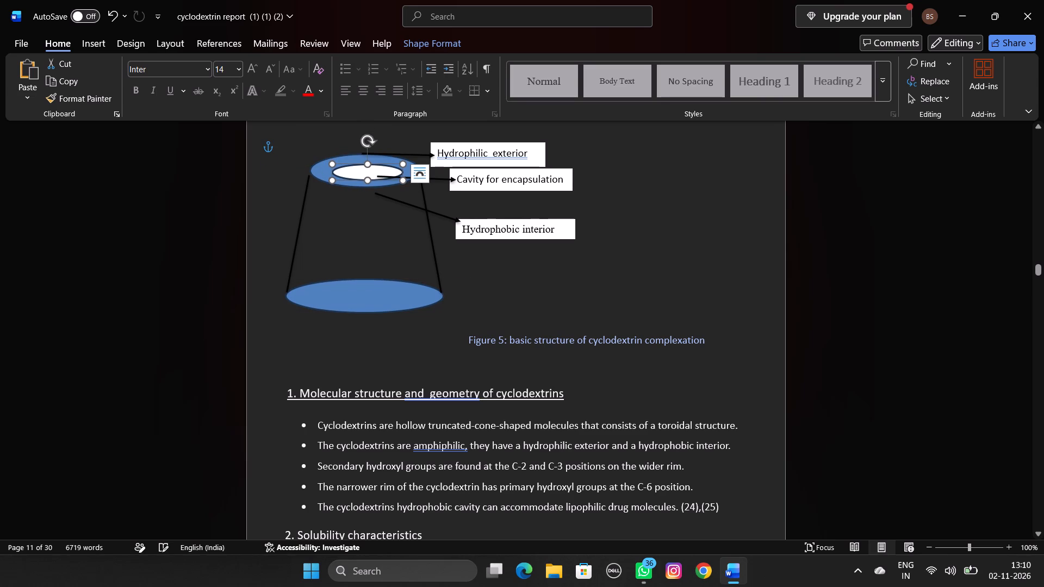
click(924, 231)
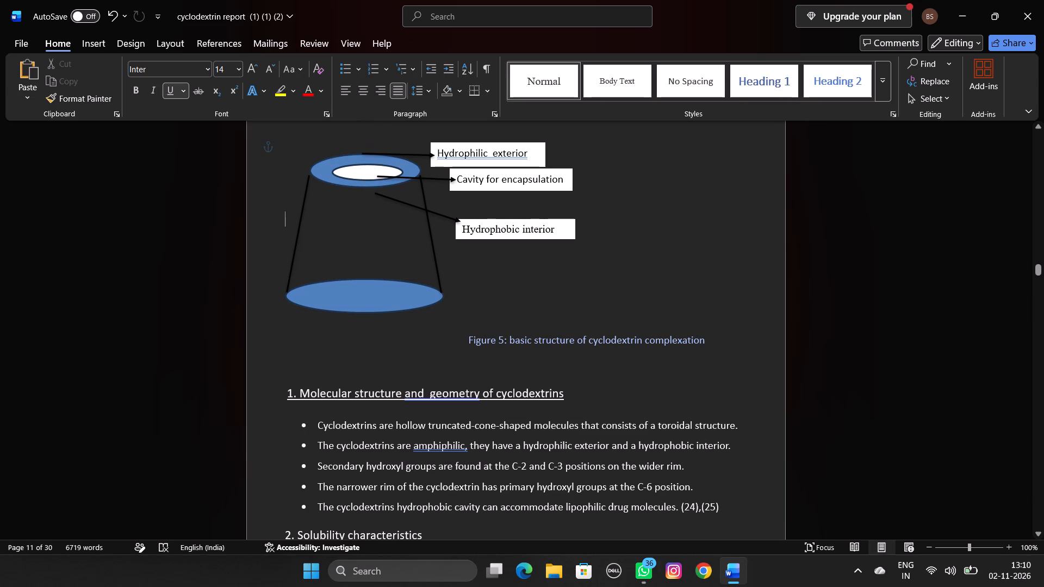
Left-align the arrow-bulleted paragraph under 4. Pharmaceutical Benefits, from "Improve the bioavailability" to the (30),(31) citations.
scroll(620, 511, down, 3)
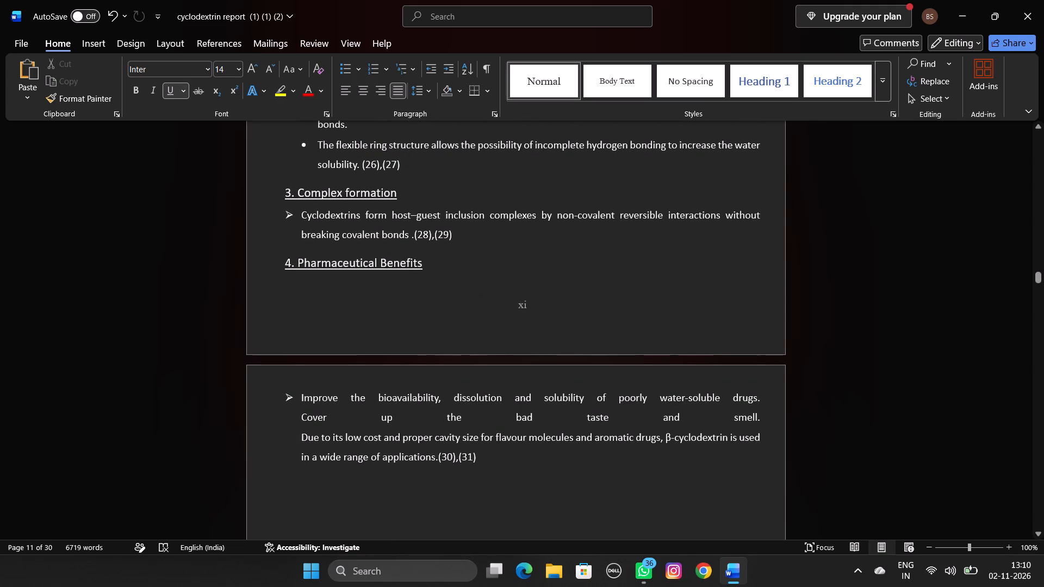
scroll(620, 511, down, 2)
drag(499, 278, 319, 209)
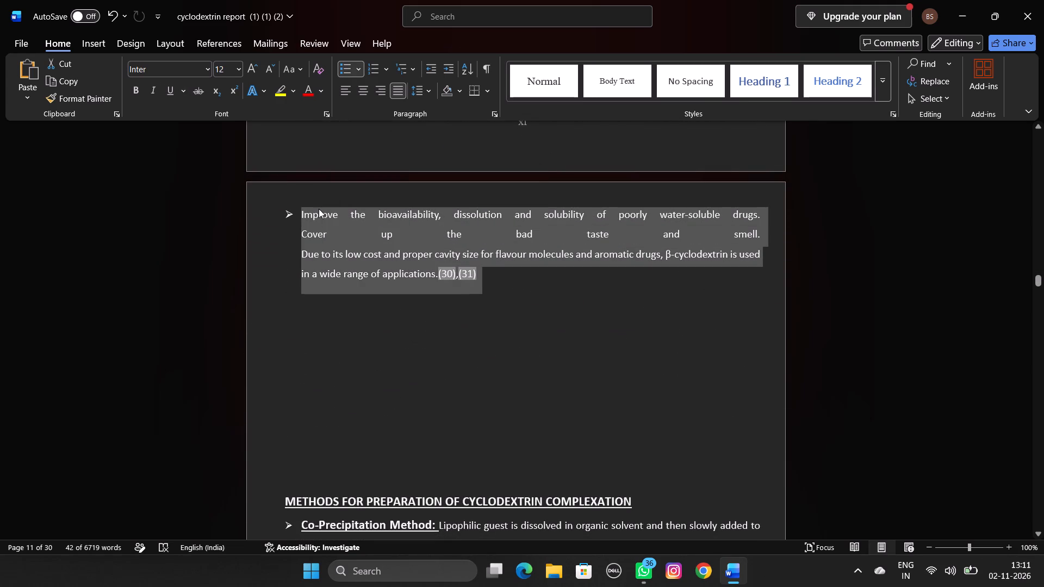
key(ctrl+l)
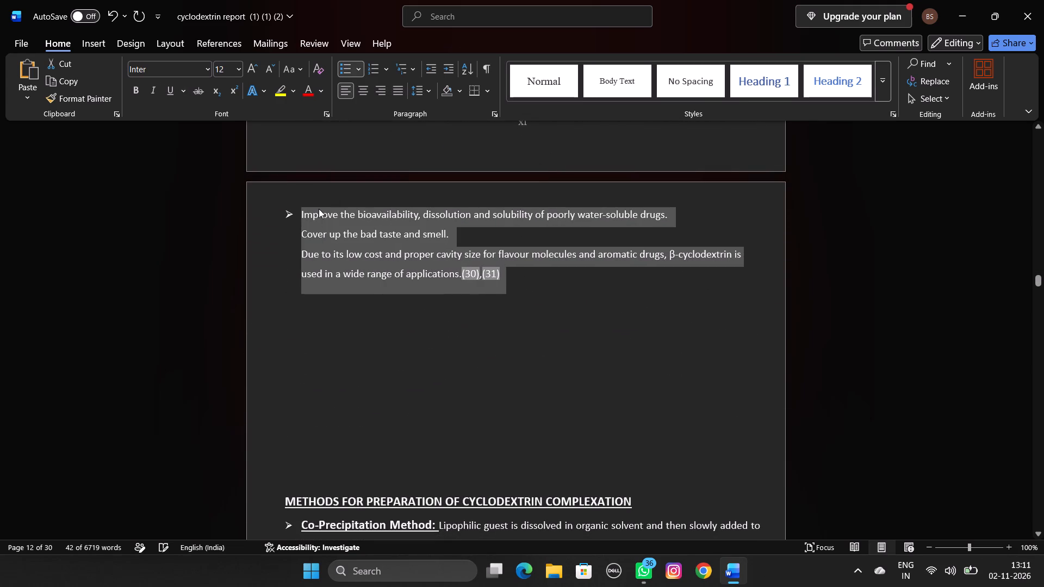
Insert blank lines before the METHODS FOR PREPARATION OF CYCLODEXTRIN COMPLEXATION heading until it starts at the top of a new page.
scroll(355, 313, up, 2)
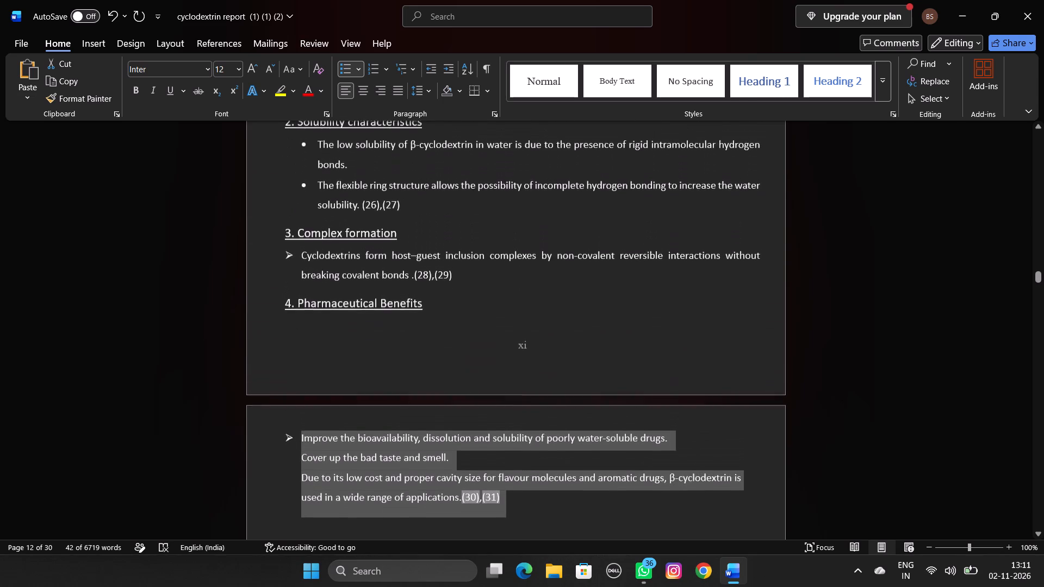
scroll(355, 313, up, 1)
scroll(355, 313, down, 5)
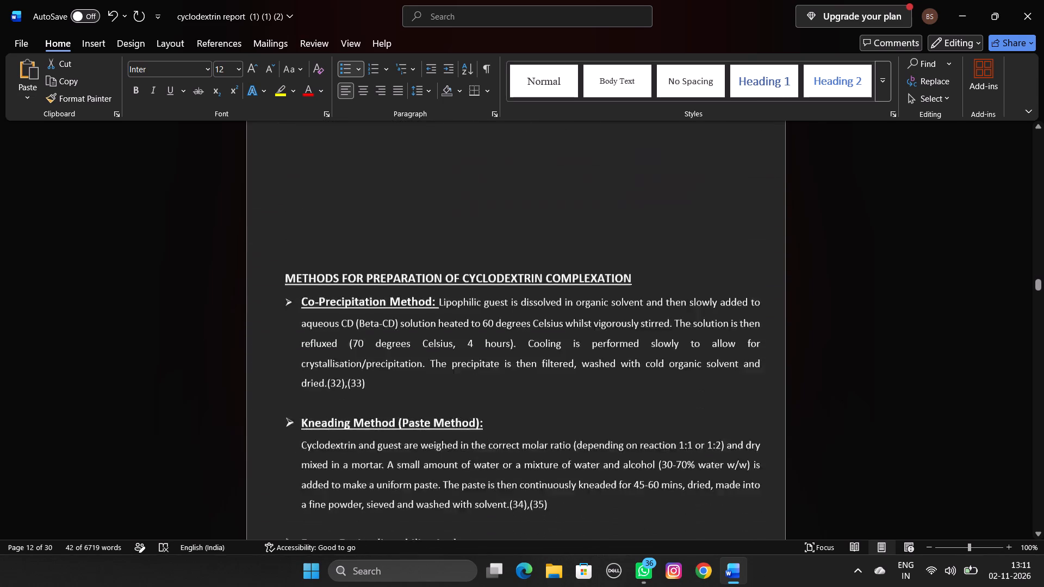
scroll(355, 313, down, 1)
click(282, 208)
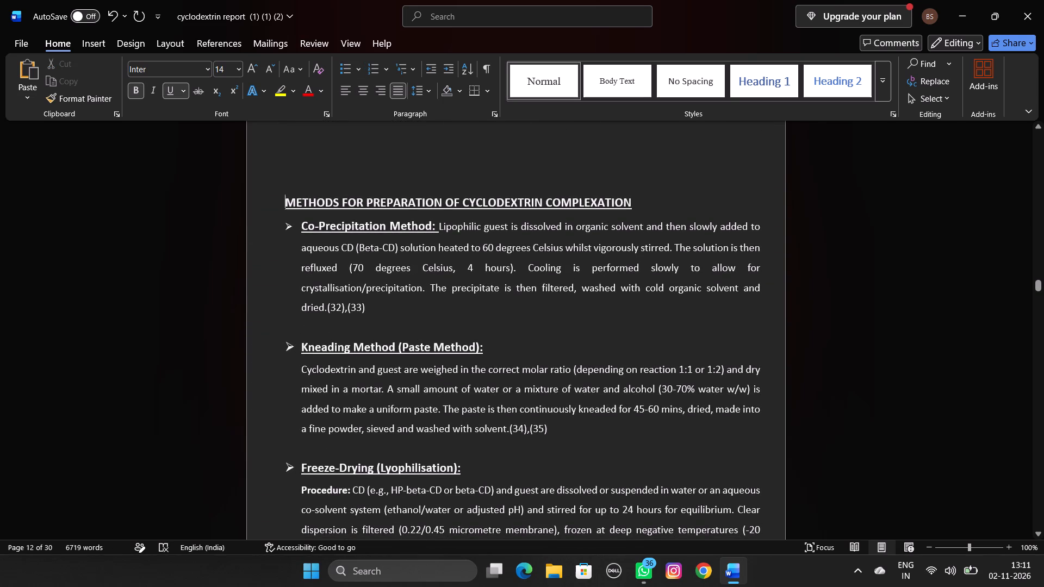
key(Return)
key(Return)
key(Return)
key(Return)
key(Return)
key(Return)
key(Return)
key(Return)
key(Return)
key(Return)
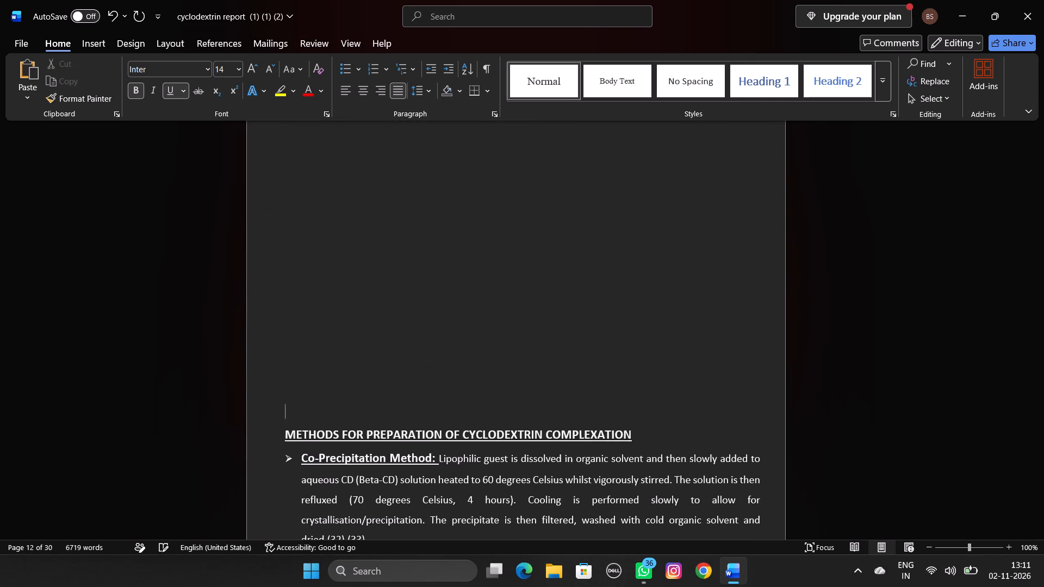
key(Return)
key(Return)
key(Return)
key(Return)
key(Return)
key(Return)
key(Return)
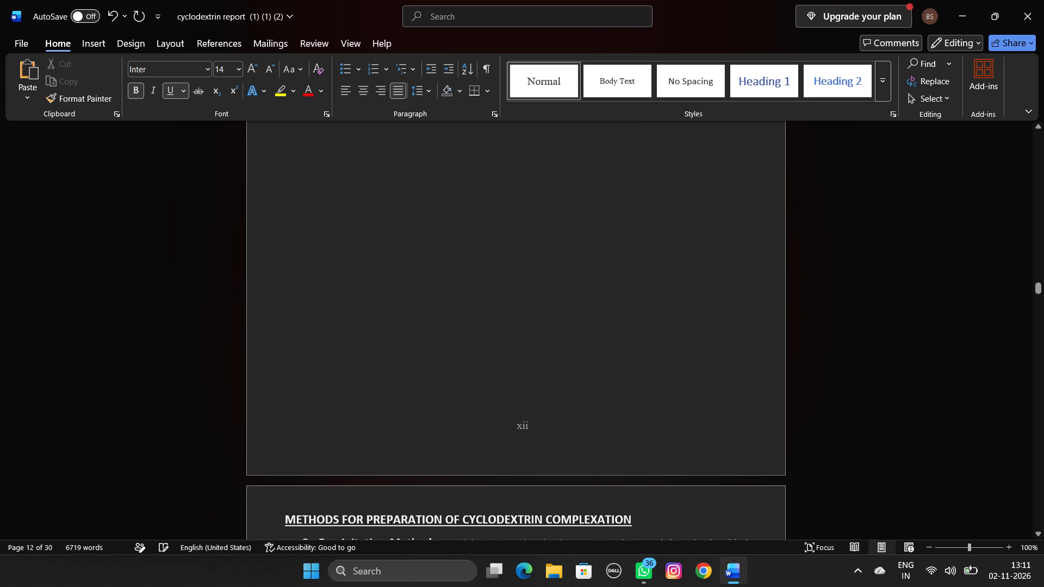
Left-align the Supercritical Carbon Dioxide Method and Mechanical Grinding/ Ball Milling entries so their headings are no longer stretched across the line.
scroll(424, 269, down, 3)
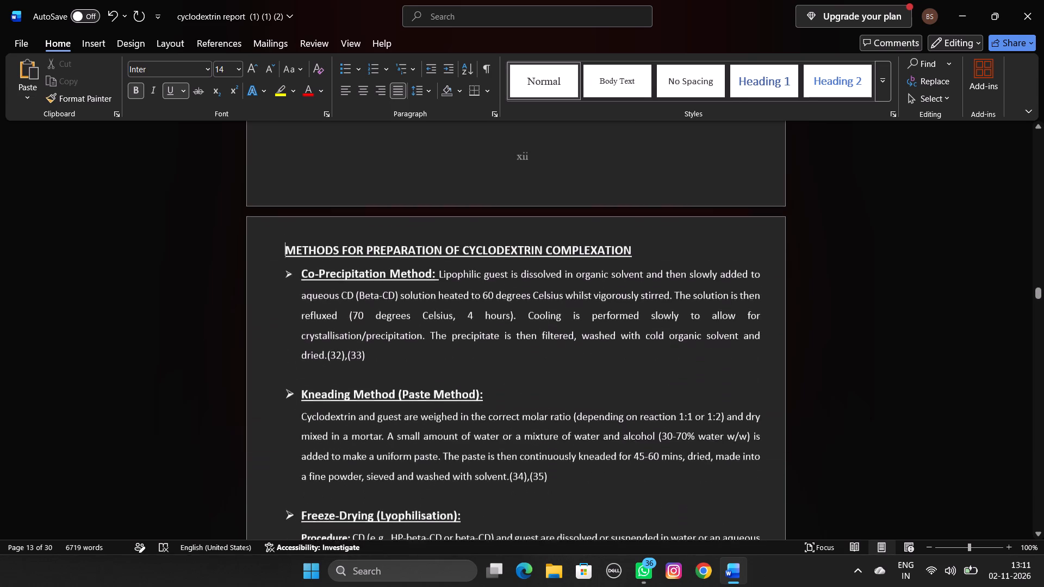
scroll(424, 269, down, 6)
scroll(424, 269, up, 1)
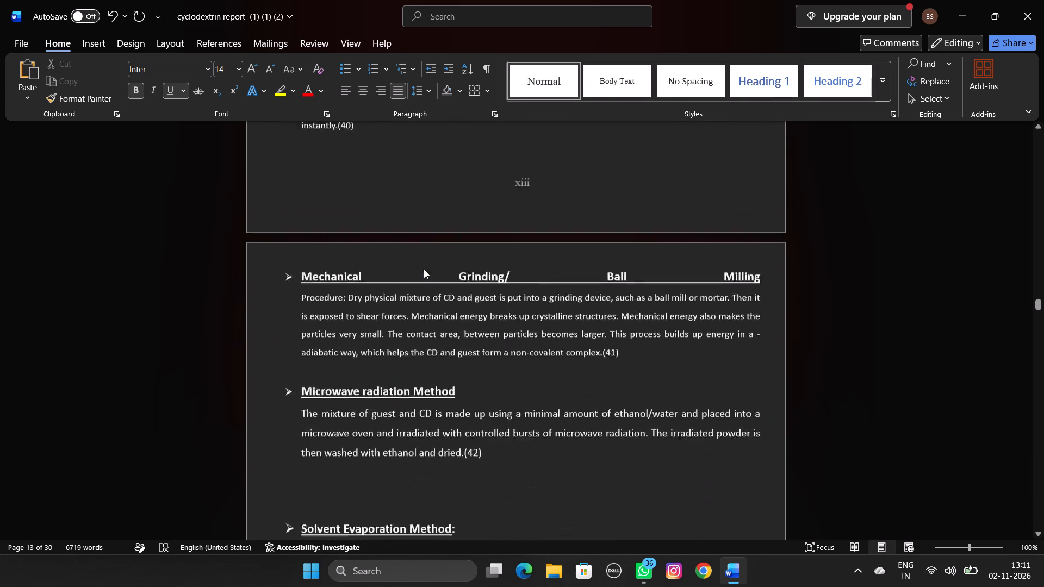
scroll(424, 269, up, 1)
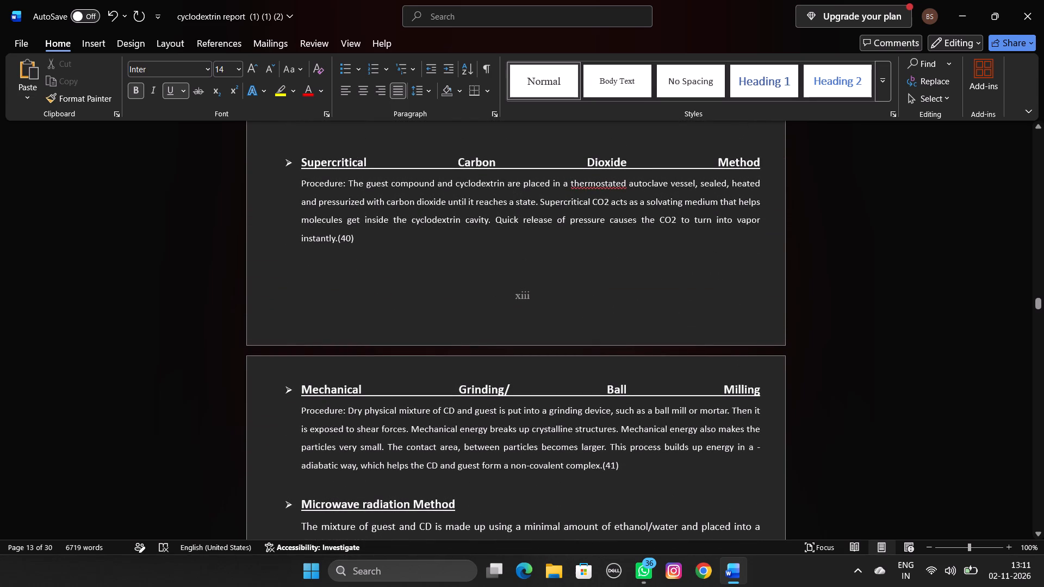
drag(769, 165, 357, 159)
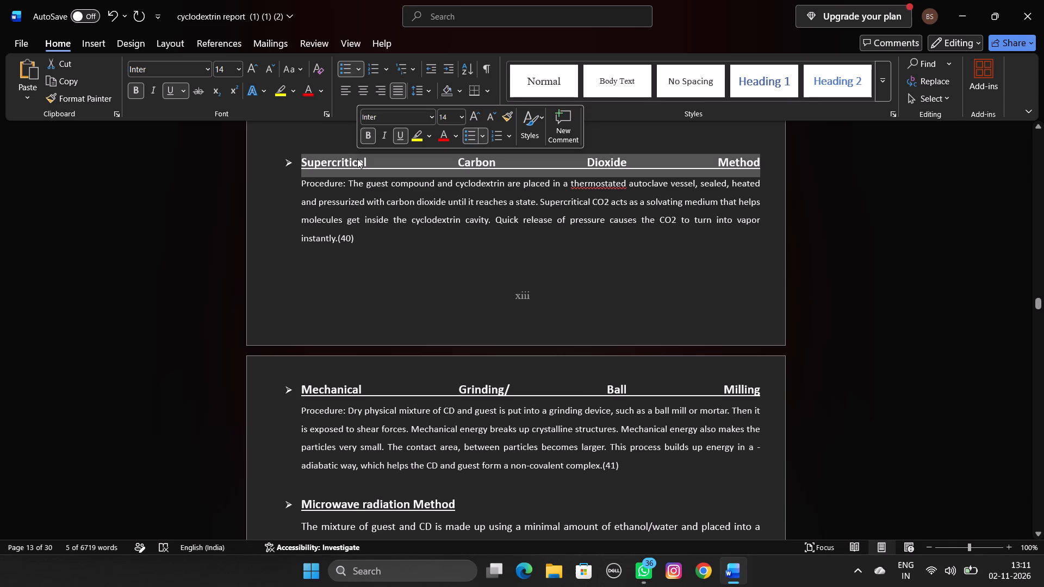
key(ctrl+l)
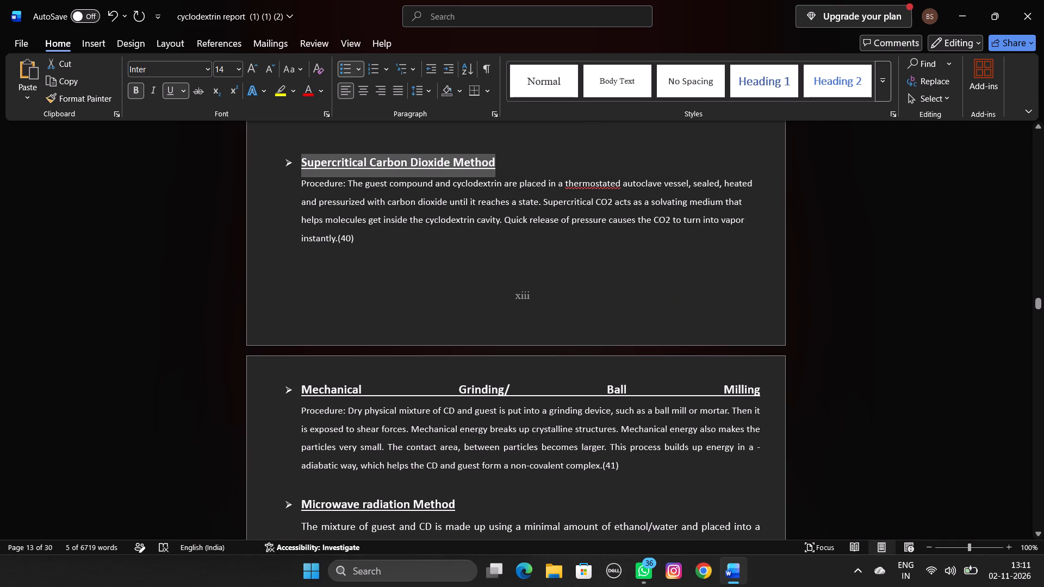
drag(765, 391, 336, 389)
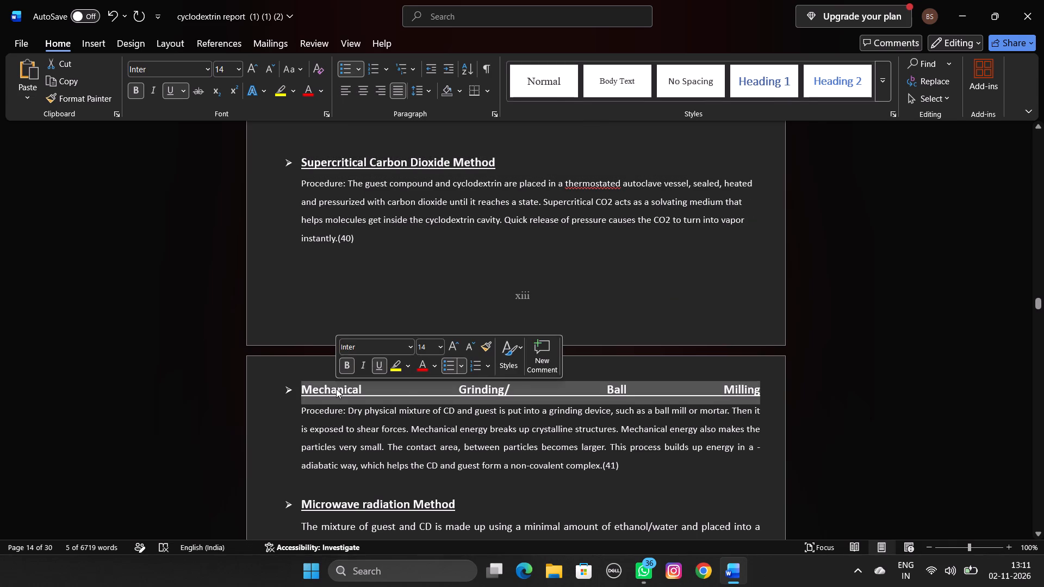
key(ctrl+l)
Insert three blank lines before Table.no:3, below the Slurry Method, moving the table title onto the page with its table.
scroll(336, 389, down, 2)
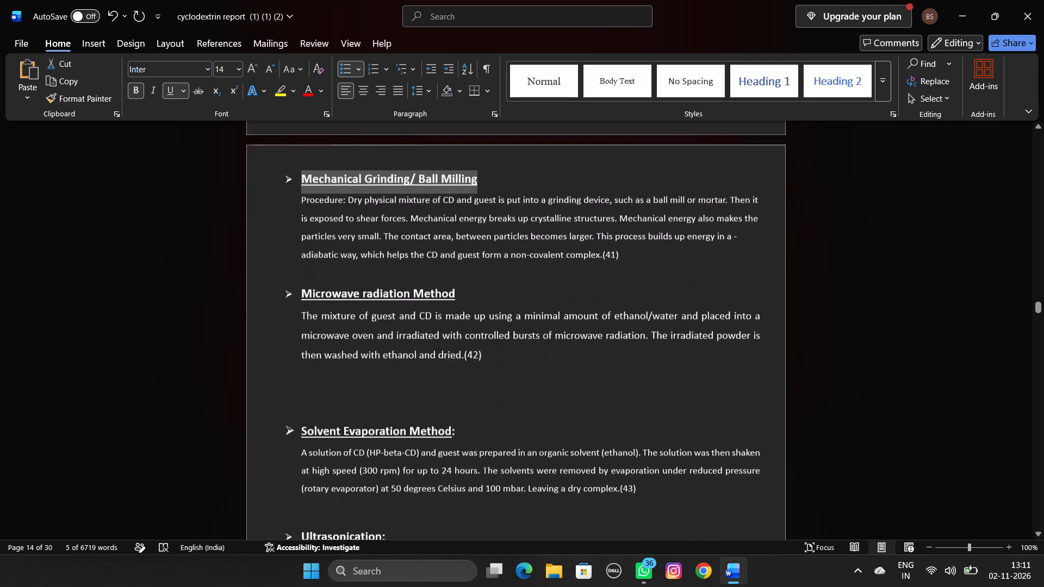
scroll(336, 389, down, 5)
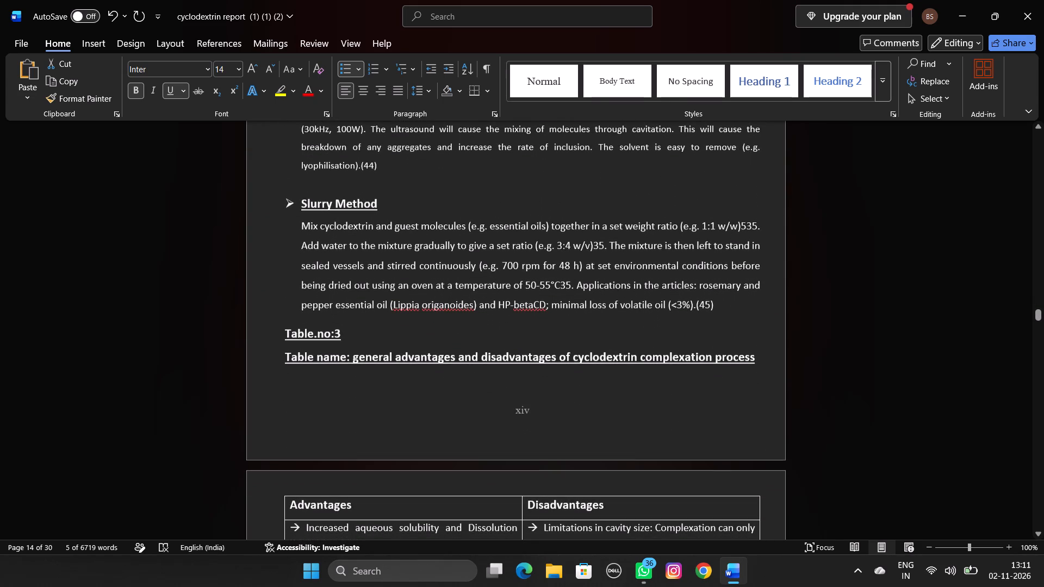
click(284, 334)
key(Return)
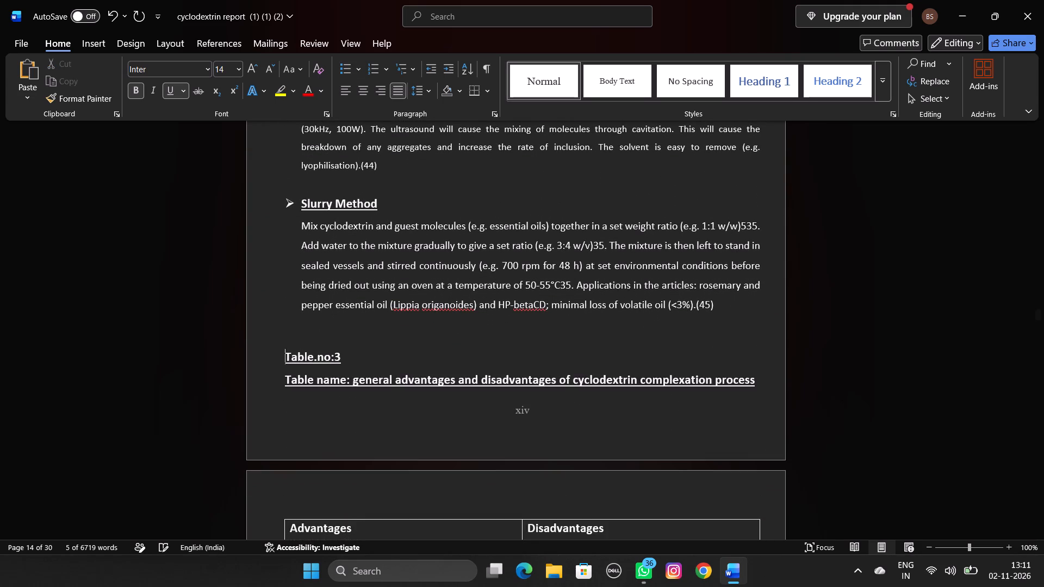
key(Return)
key(Return)
Delete the blank lines above Table.no:4 so the EVALUATION METHODS table title starts at the top of its page.
scroll(437, 344, down, 7)
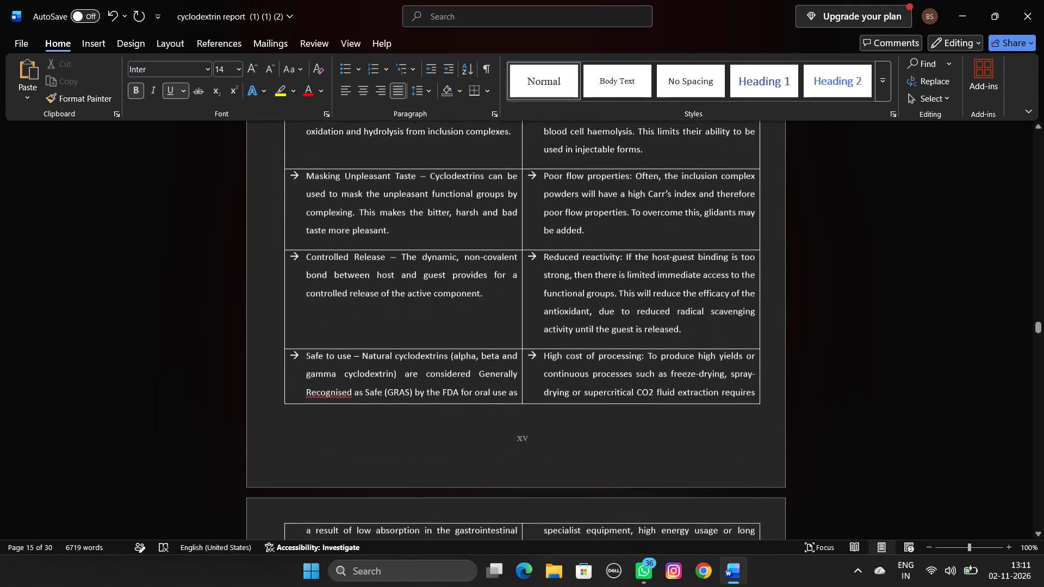
scroll(437, 344, down, 6)
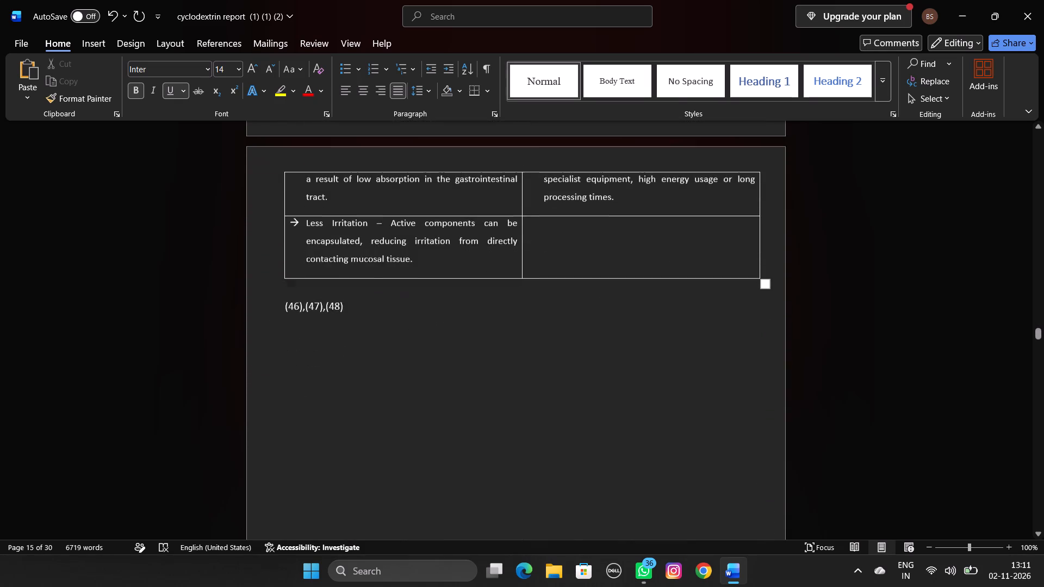
scroll(437, 344, down, 6)
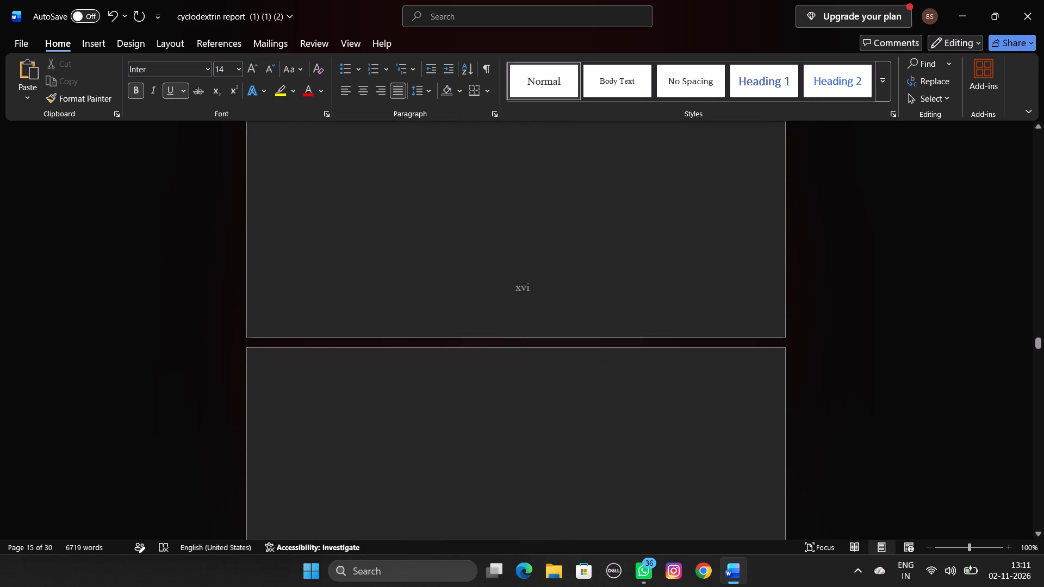
scroll(437, 344, down, 2)
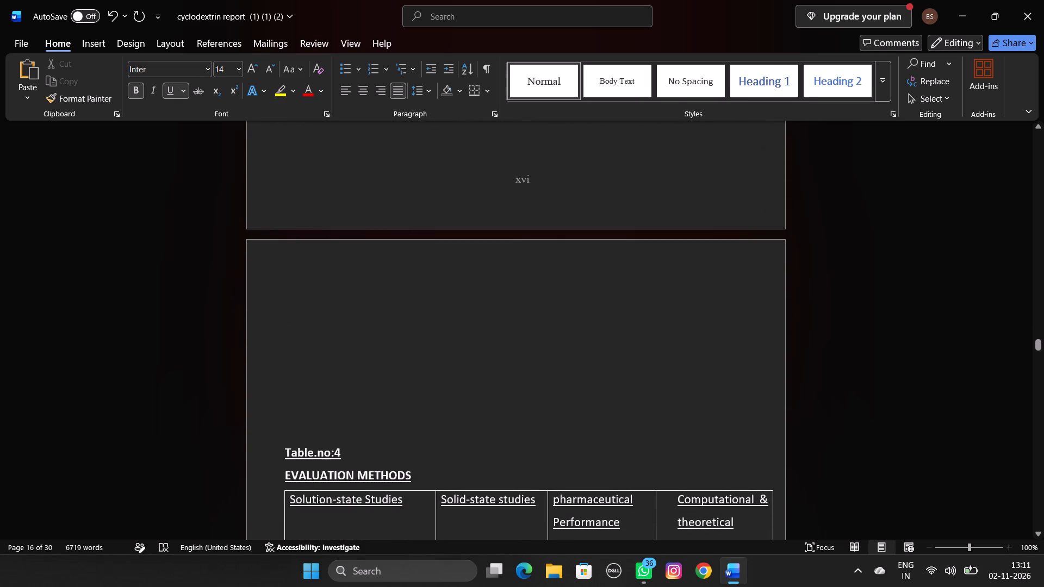
click(283, 453)
key(BackSpace)
key(BackSpace)
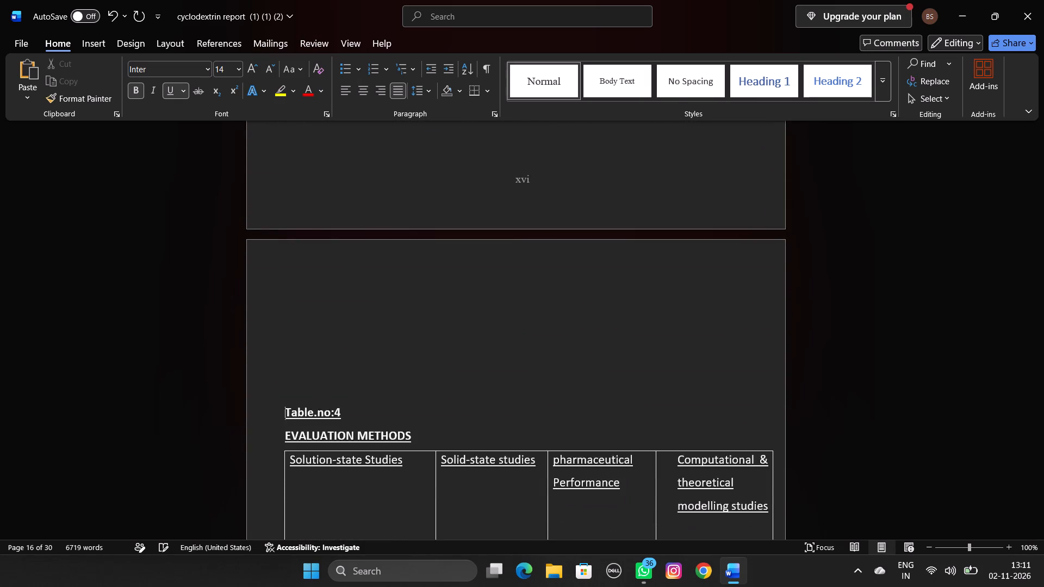
key(BackSpace)
key(BackSpace)
key(BackSpace)
key(BackSpace)
key(BackSpace)
key(BackSpace)
key(BackSpace)
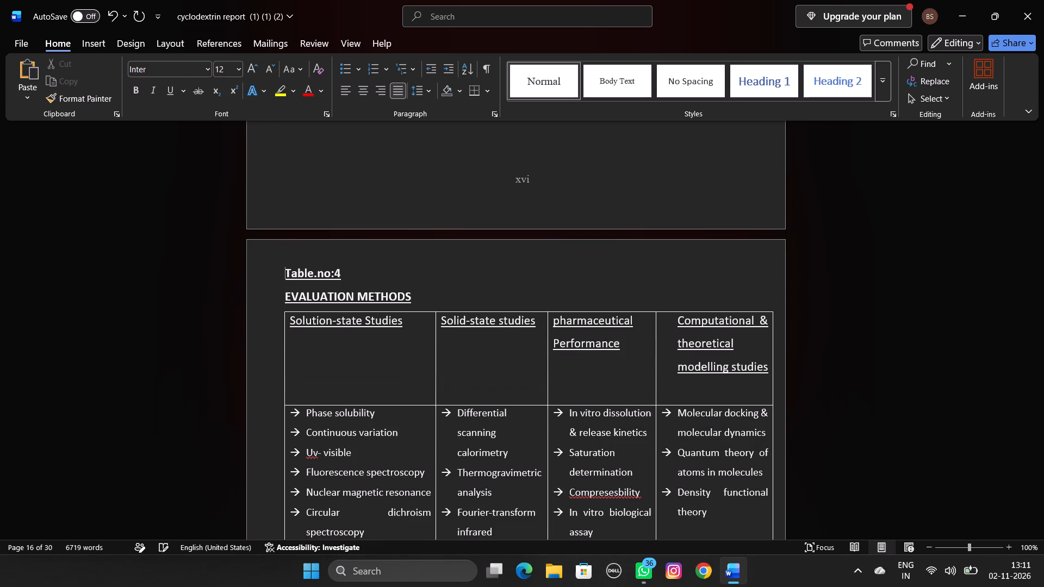
Insert blank lines before the Figure 6 future scope caption until it sits at the top of a new page, removing the extra one.
scroll(407, 438, down, 1)
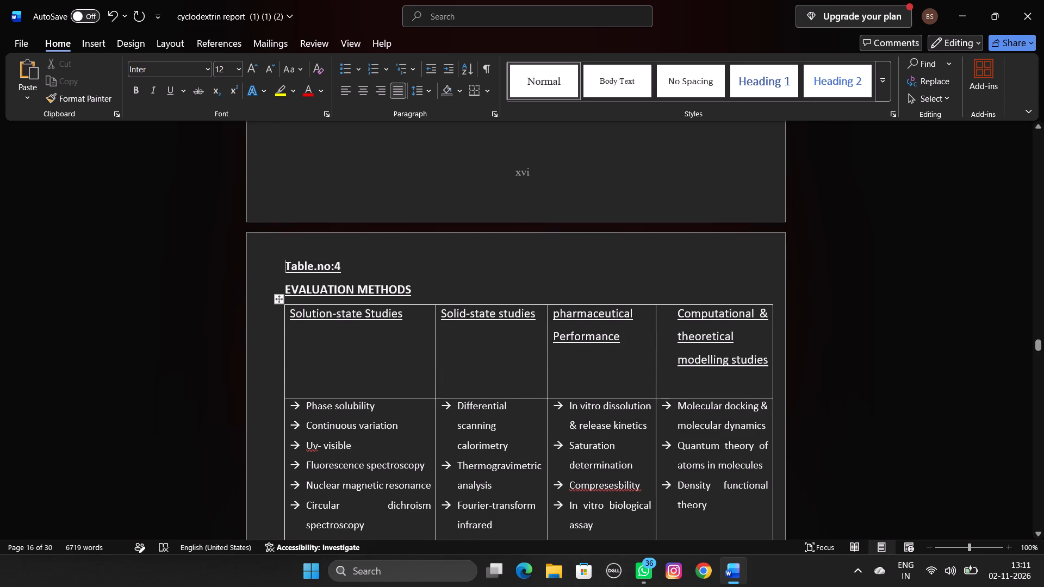
scroll(407, 438, down, 8)
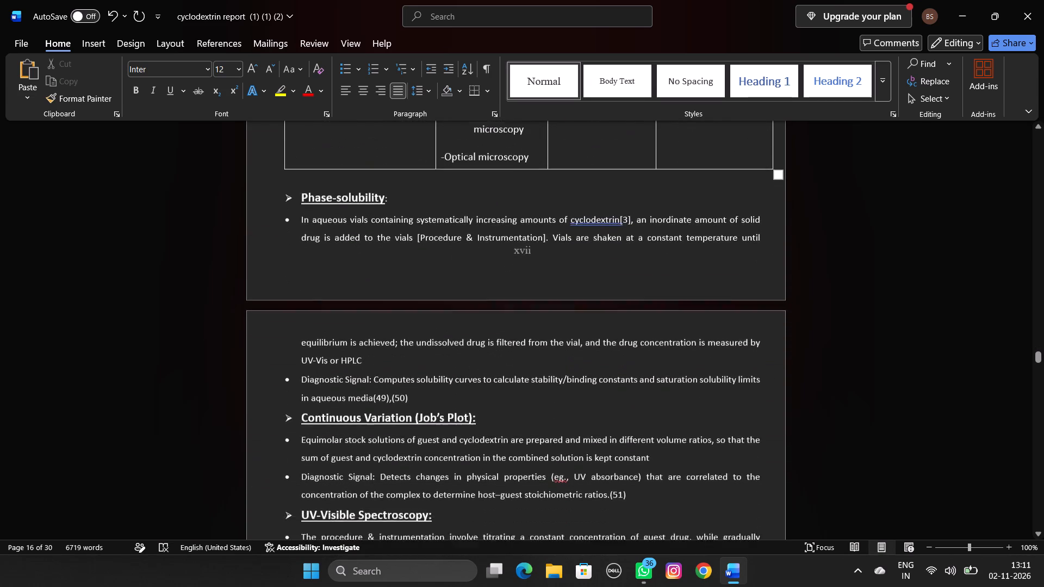
scroll(407, 438, down, 8)
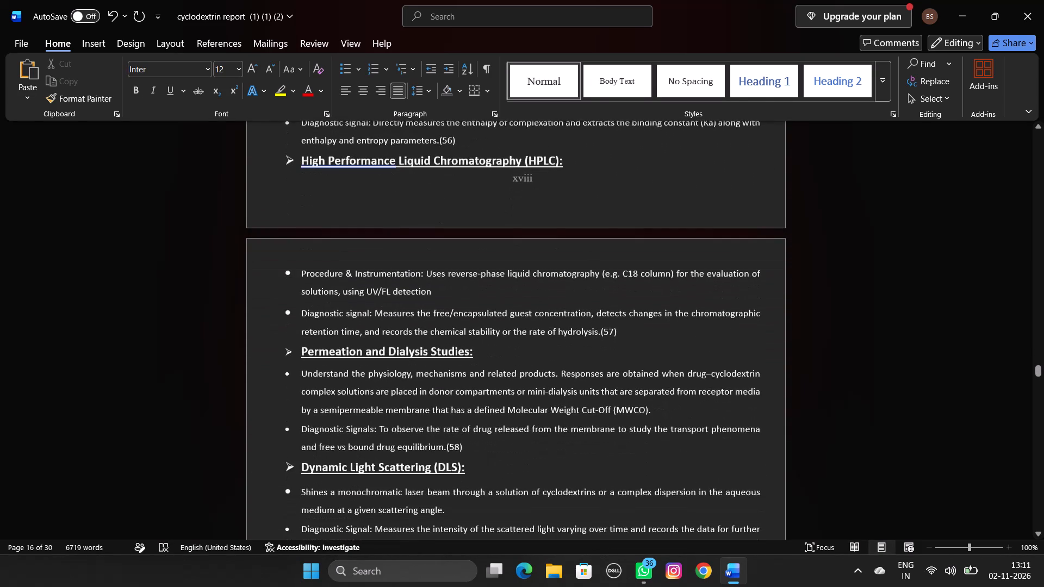
scroll(407, 438, down, 7)
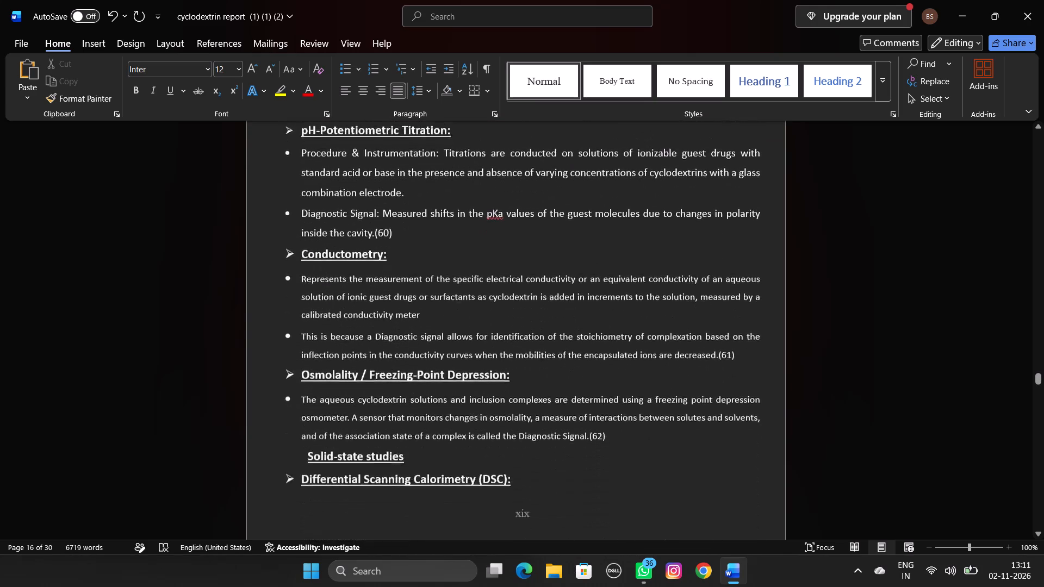
scroll(407, 438, down, 8)
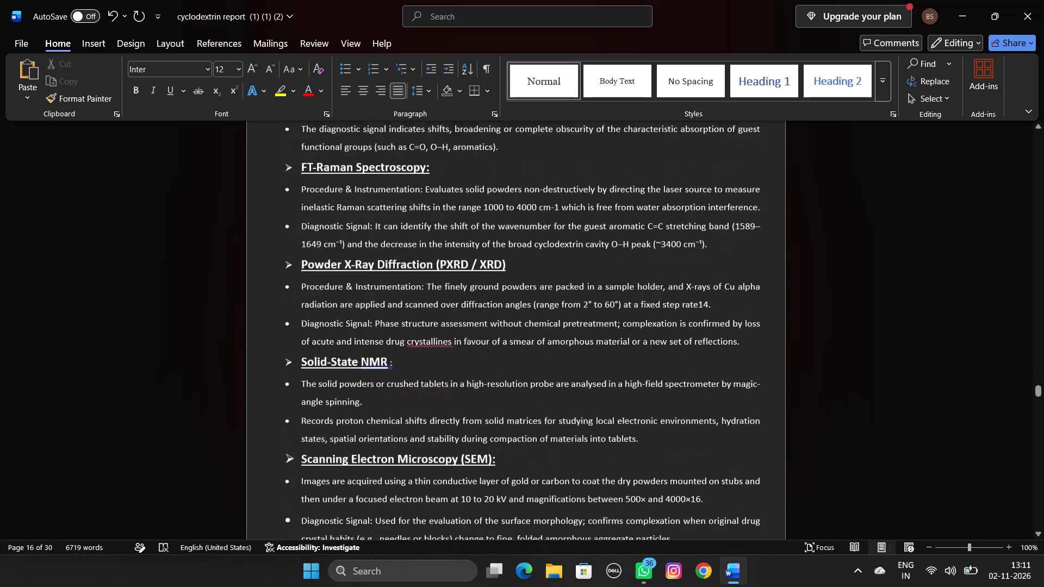
scroll(407, 438, down, 6)
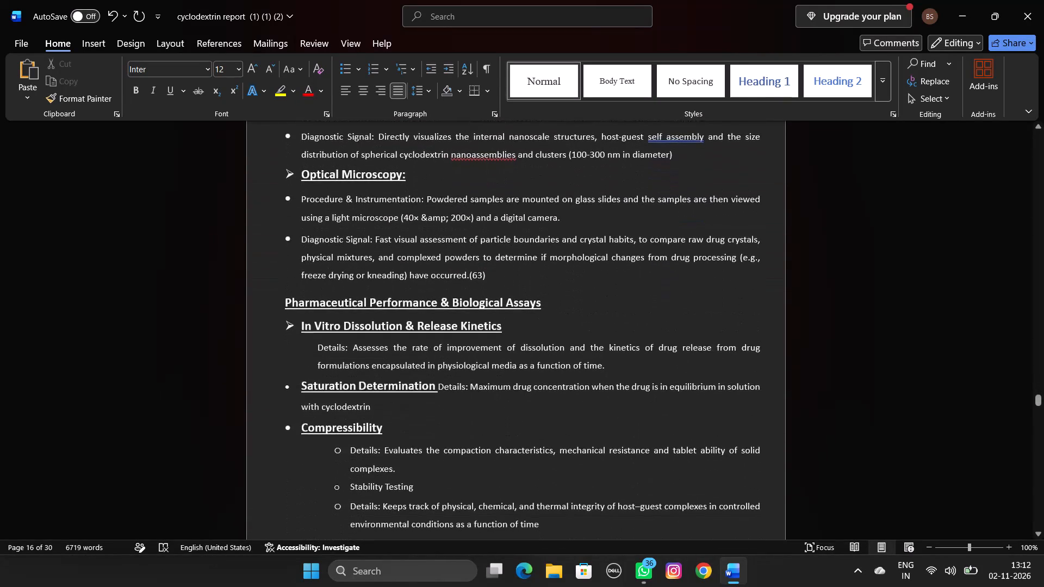
scroll(407, 438, down, 6)
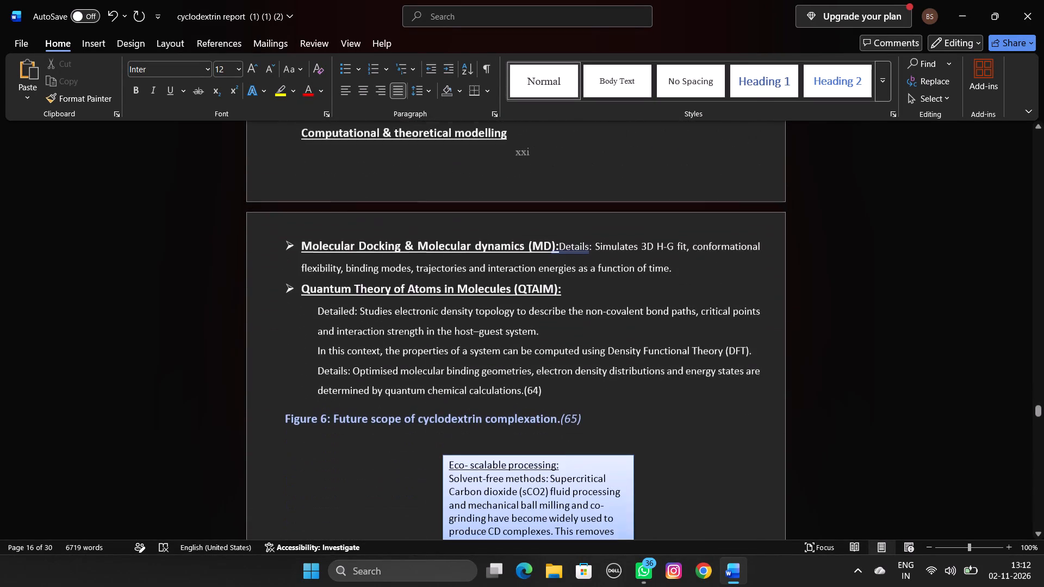
scroll(407, 438, down, 1)
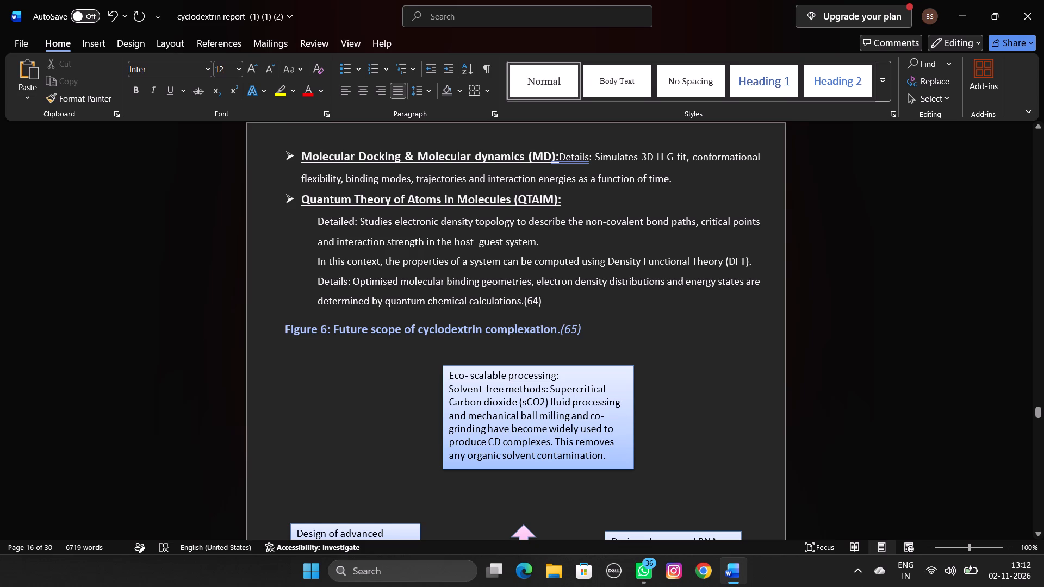
click(287, 330)
key(Return)
key(Return)
key(Return)
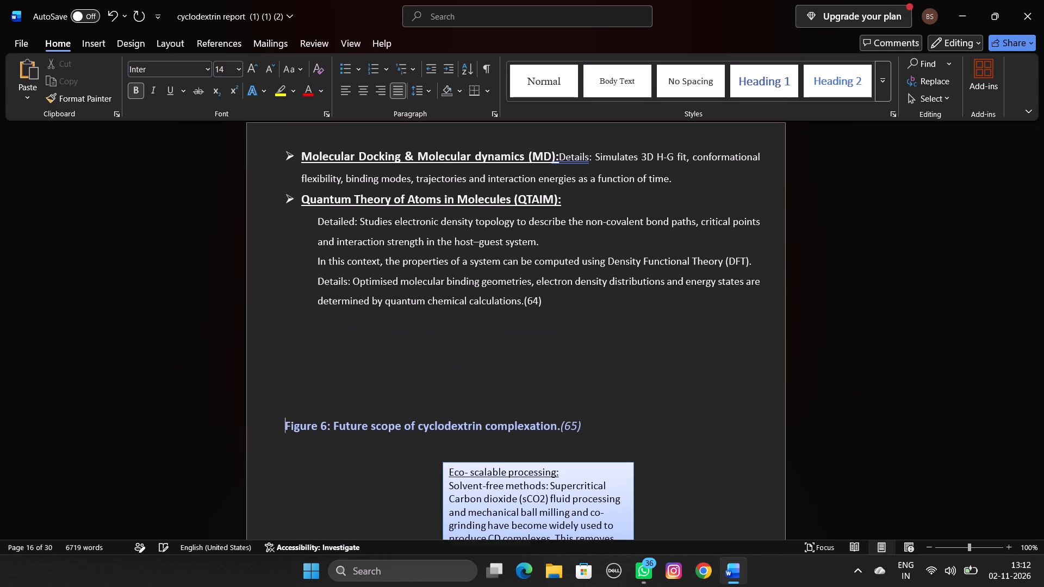
key(Return)
key(Return)
key(Return)
key(Return)
key(Return)
key(Return)
key(Return)
key(Return)
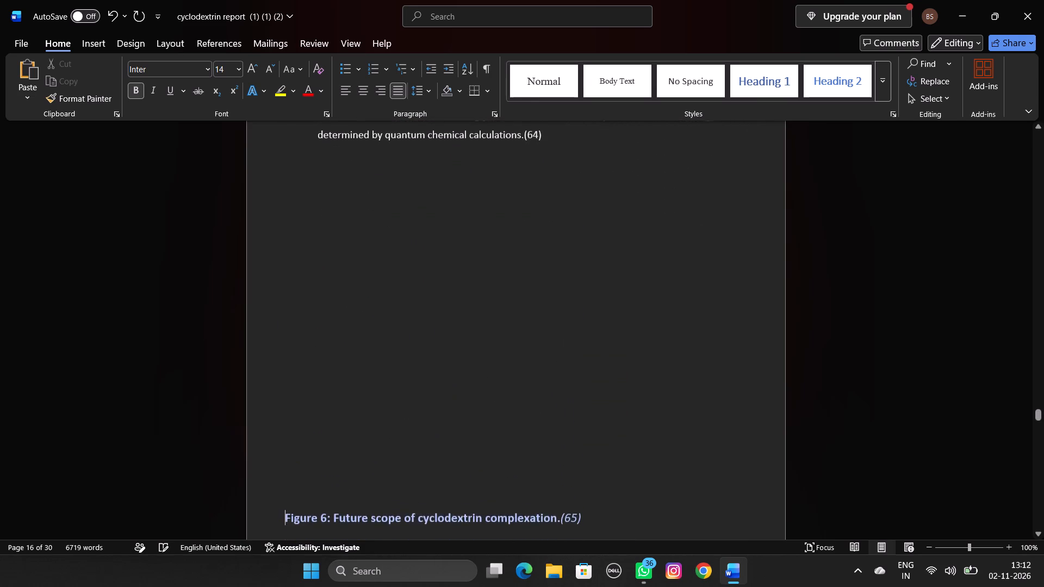
key(Return)
key(Return)
key(Return)
key(Return)
key(Return)
key(Return)
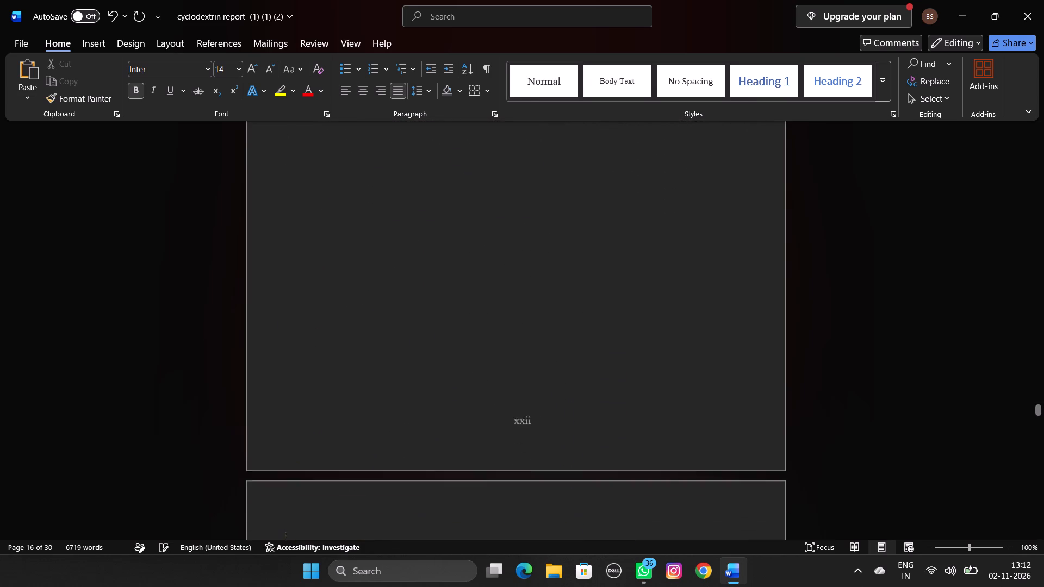
key(BackSpace)
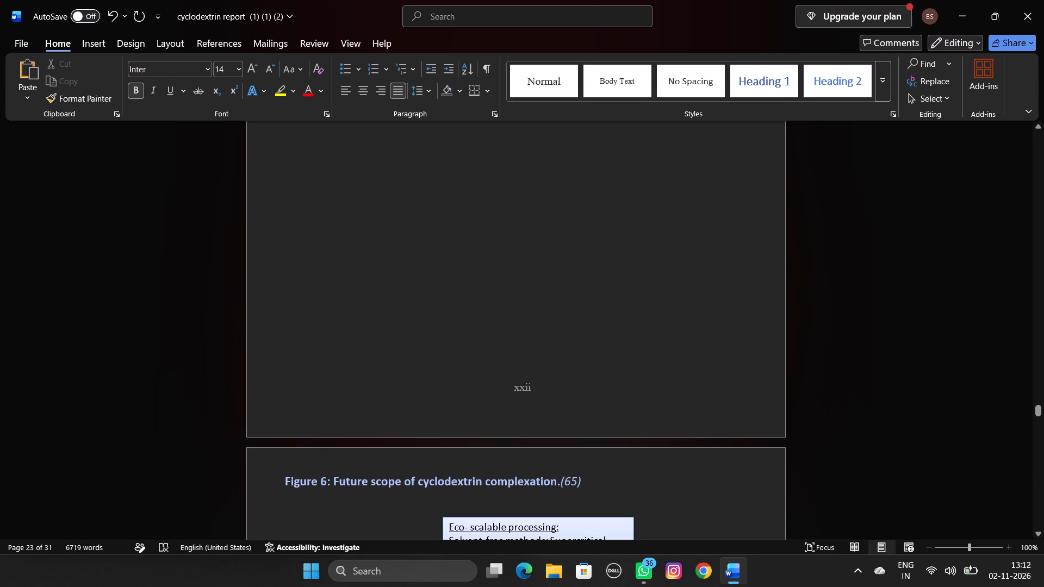
Move the Eco-scalable processing box in Figure 6 down, closer to the arrow beneath it.
scroll(440, 276, down, 5)
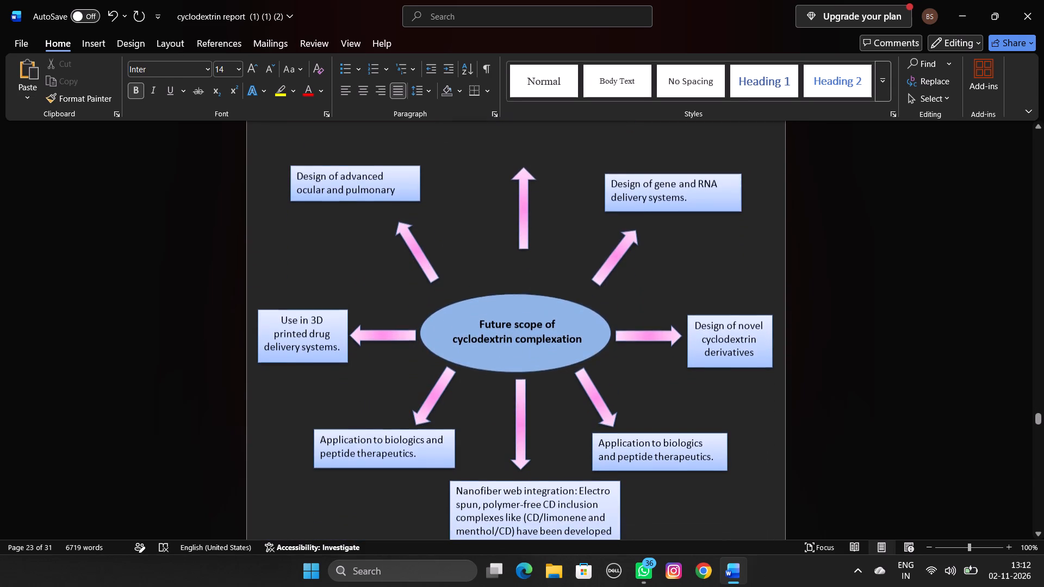
scroll(440, 276, down, 1)
scroll(440, 276, up, 2)
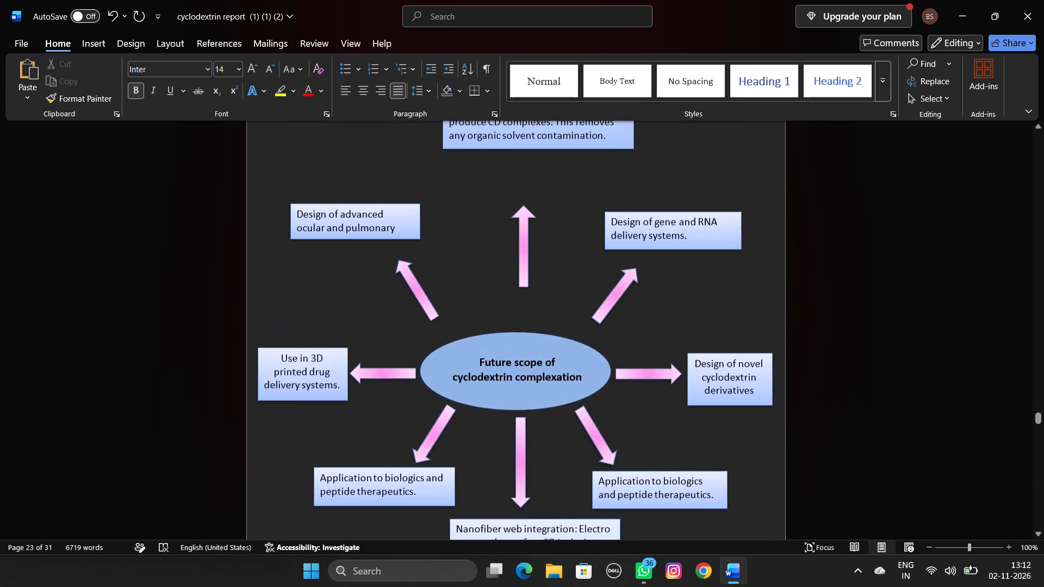
scroll(440, 276, up, 1)
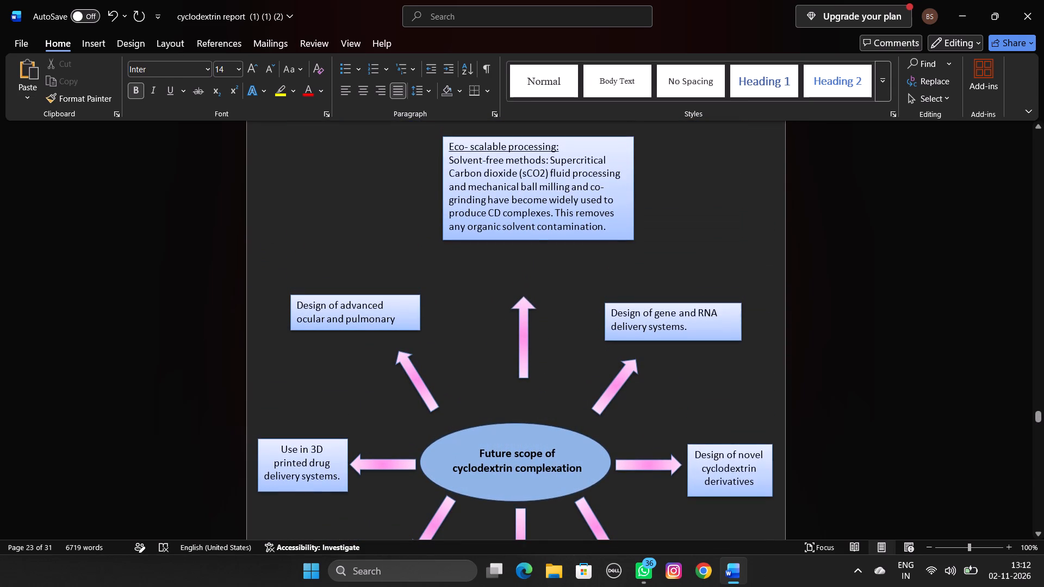
click(626, 202)
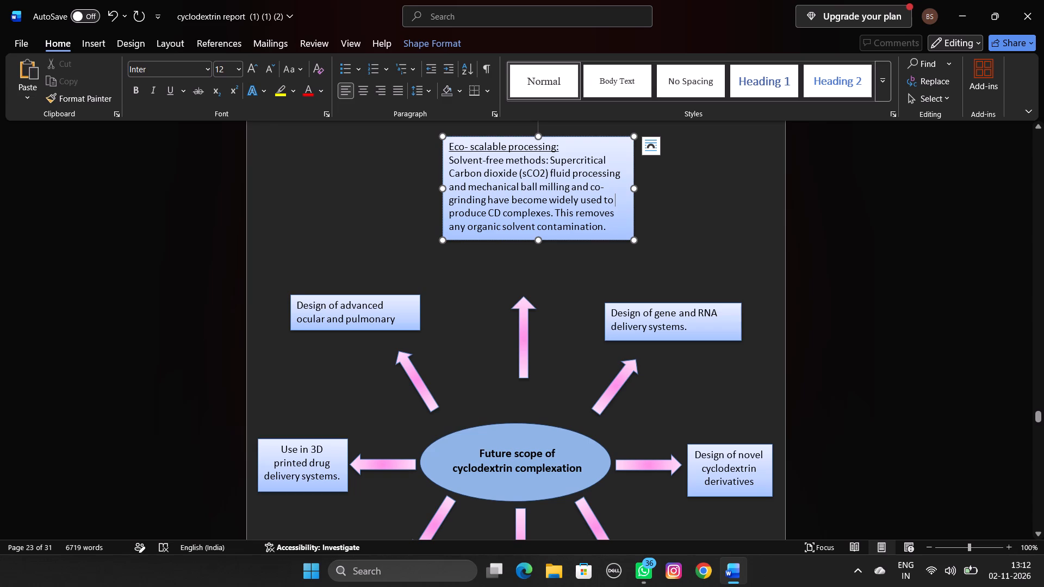
drag(610, 135, 607, 174)
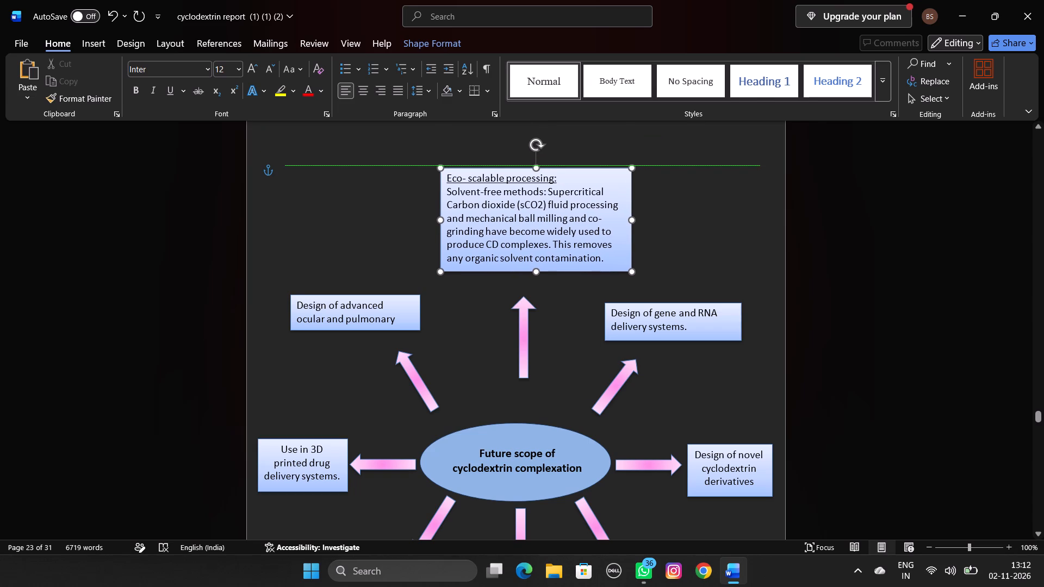
drag(607, 174, 605, 173)
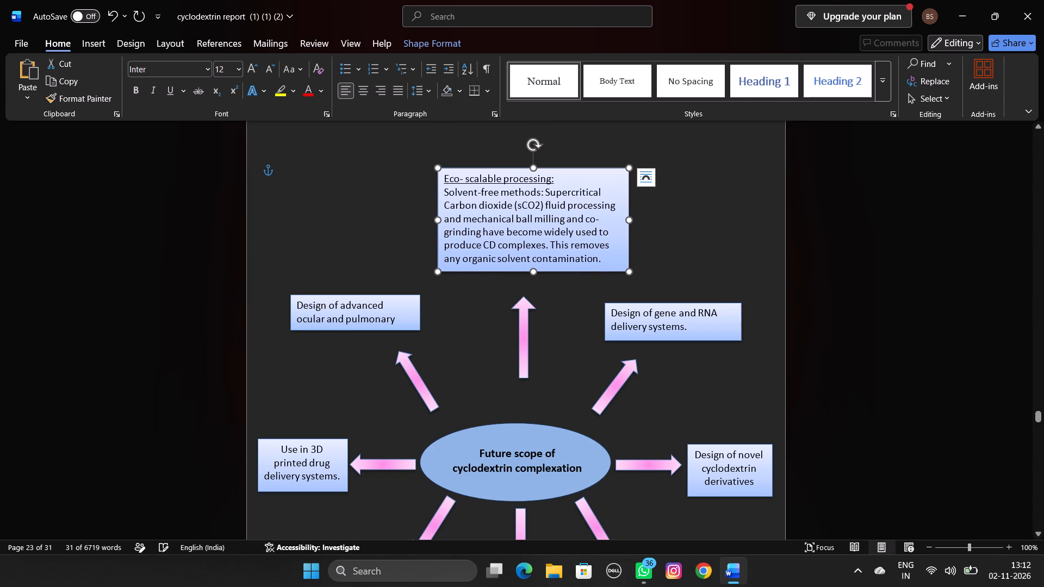
Move the three upper arrows of the future scope diagram closer to the central ellipse.
drag(524, 340, 519, 366)
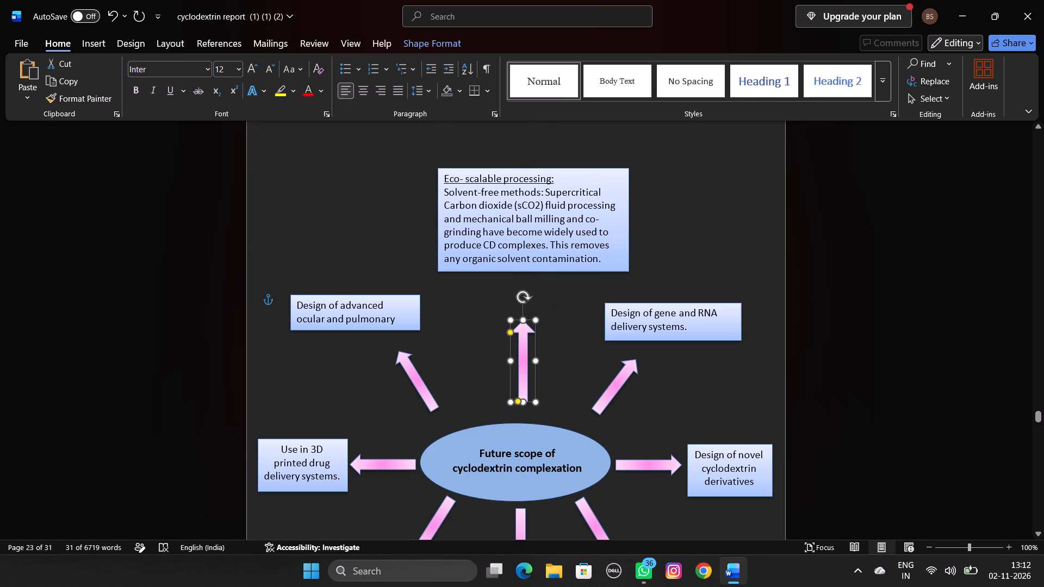
drag(519, 366, 517, 373)
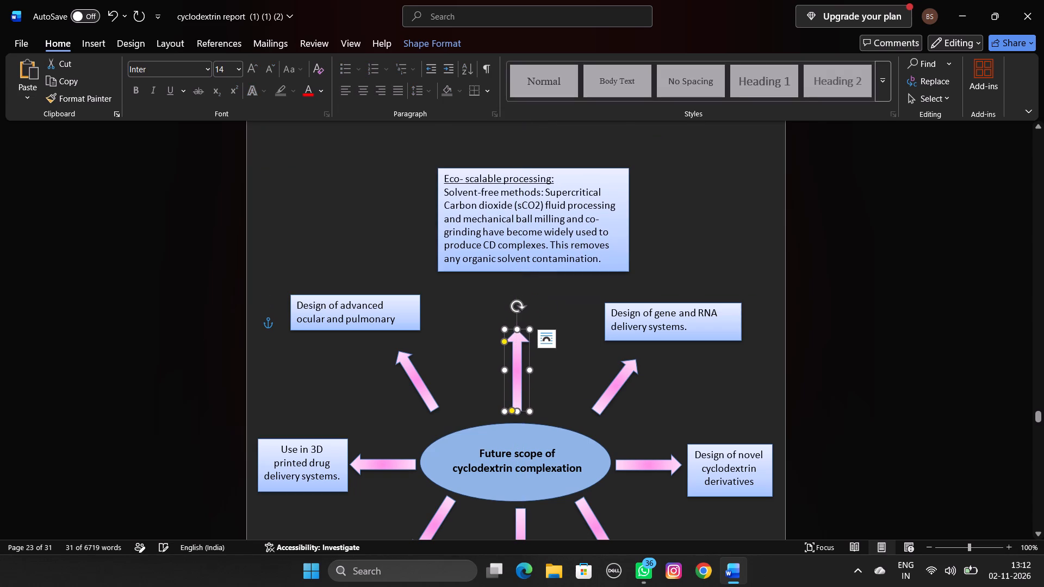
drag(617, 386, 604, 396)
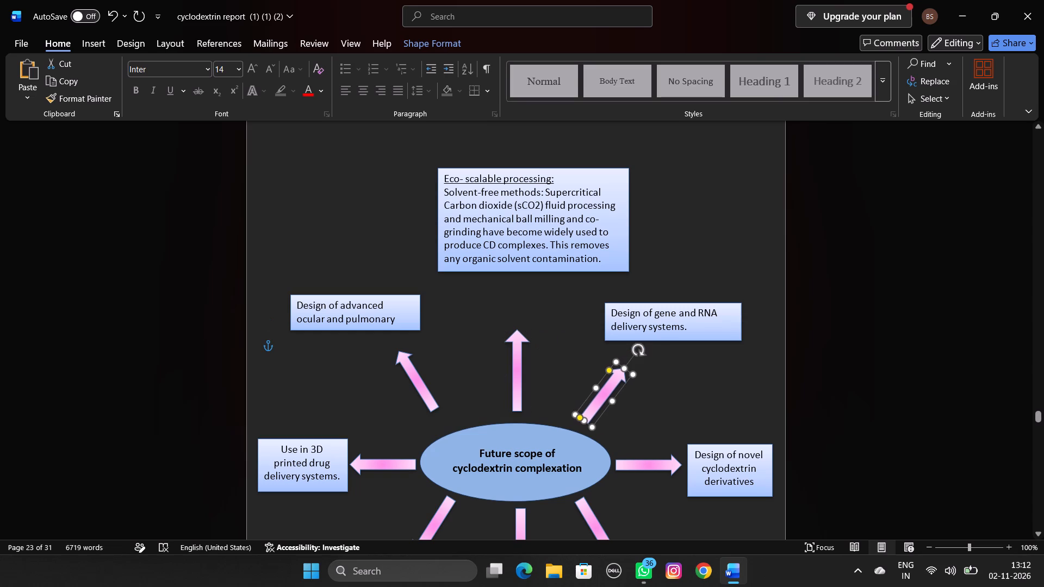
drag(604, 396, 605, 398)
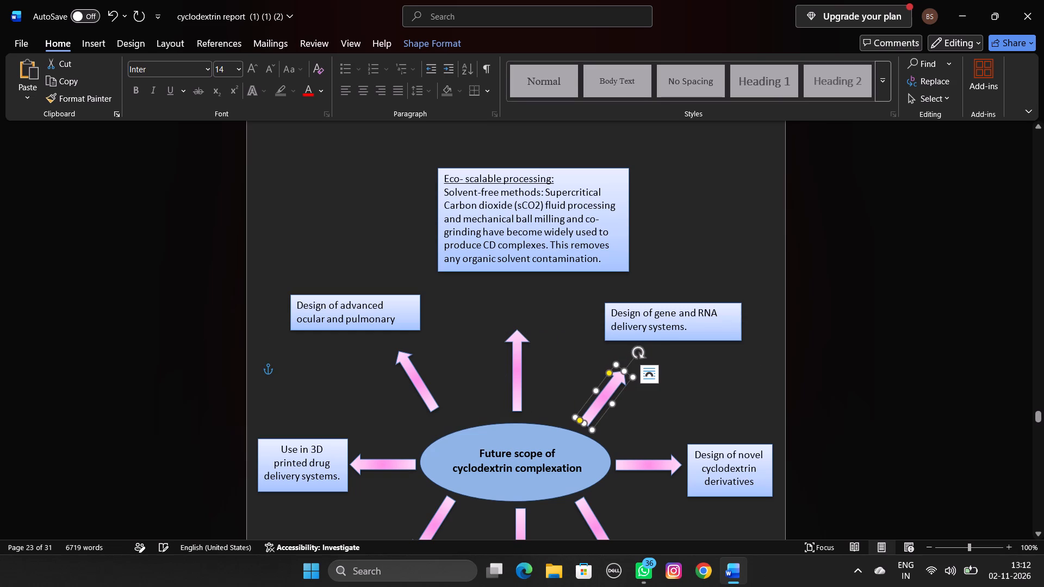
drag(426, 399, 437, 414)
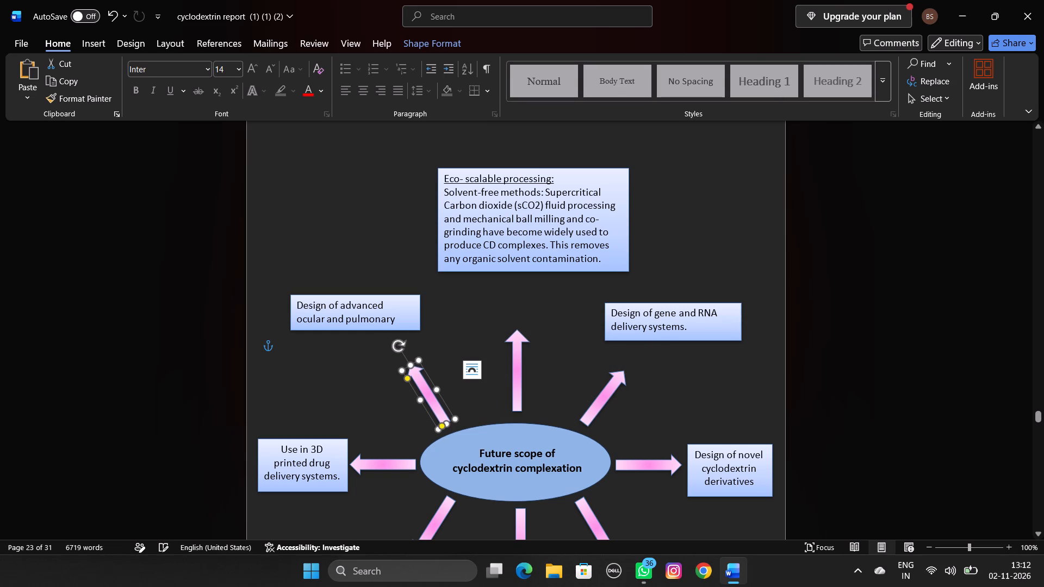
Move the gene and RNA delivery, ocular and pulmonary, and Eco-scalable processing boxes down next to their arrow tips.
click(658, 319)
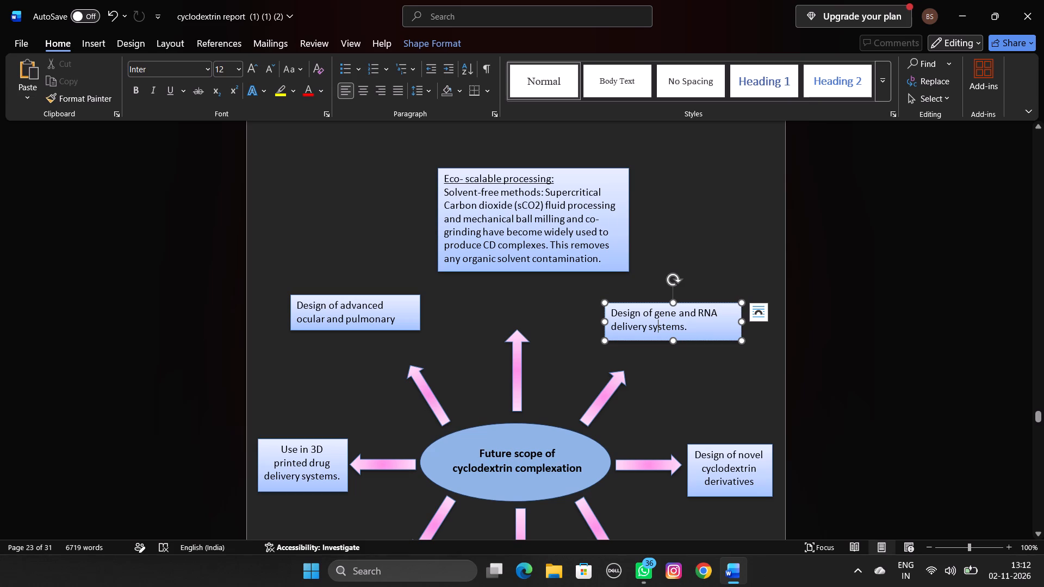
drag(688, 305, 682, 330)
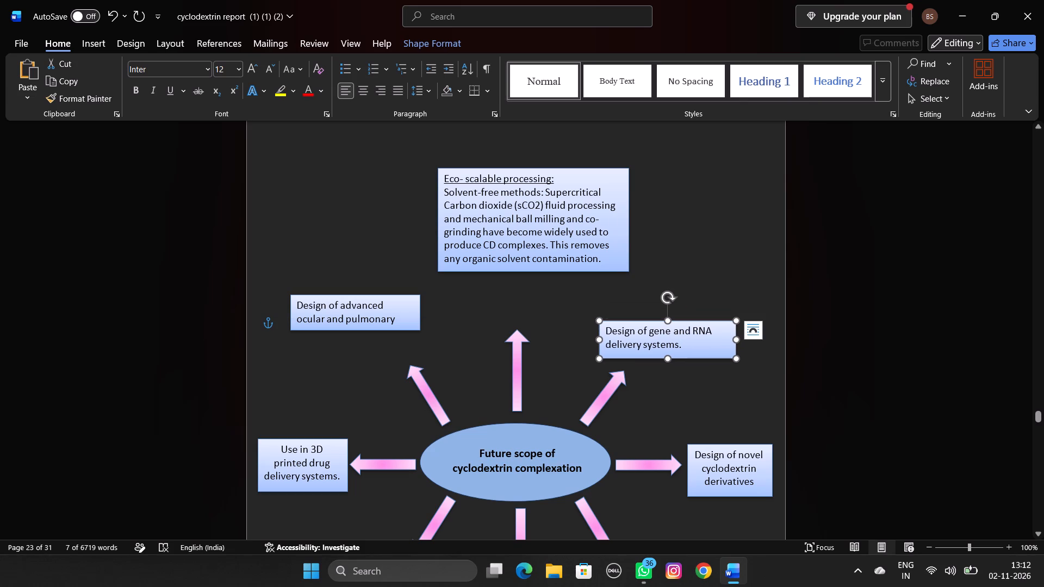
drag(408, 305, 402, 294)
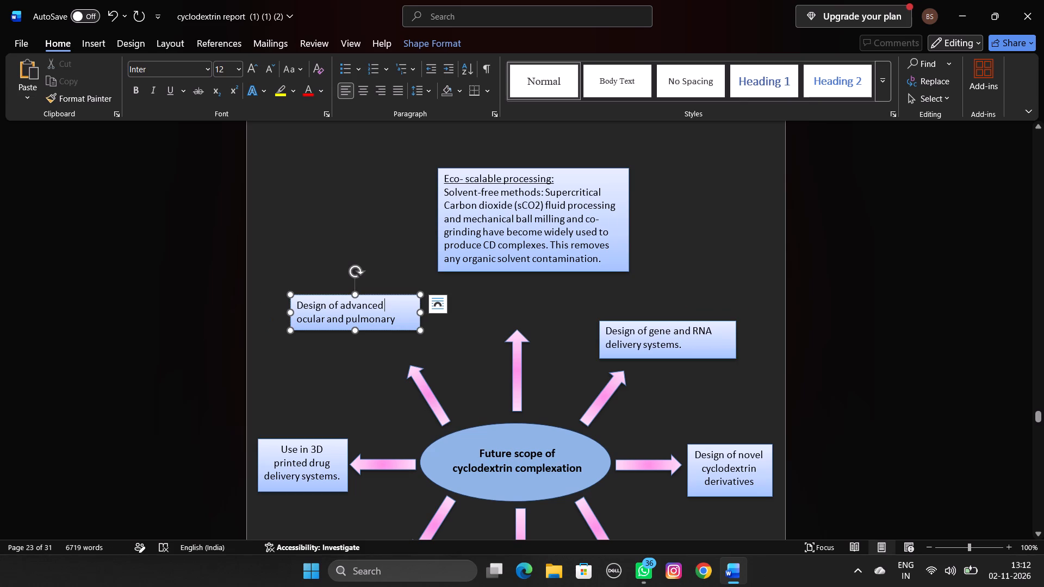
drag(402, 293, 424, 329)
click(507, 259)
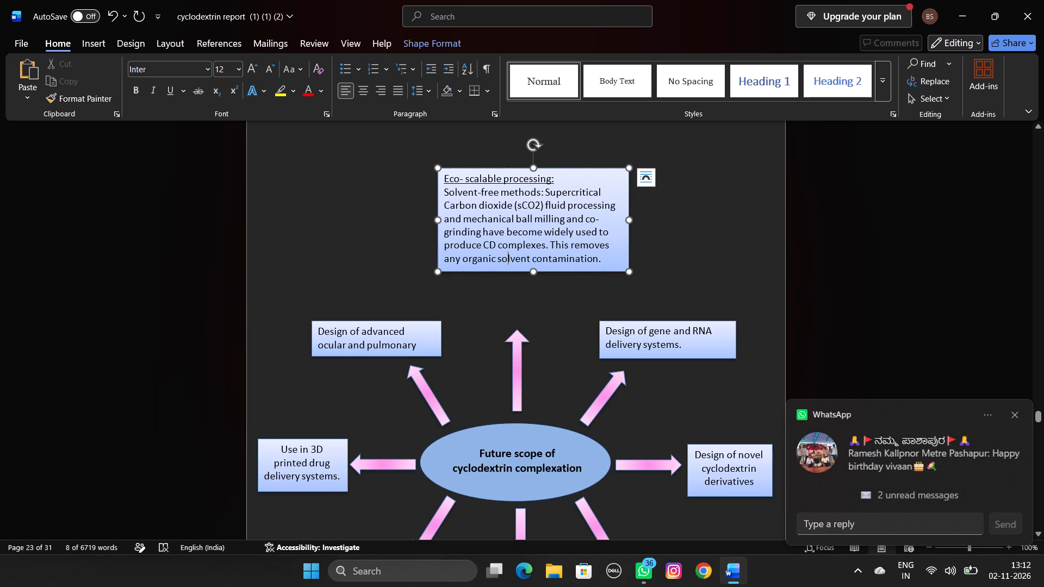
drag(573, 165, 566, 210)
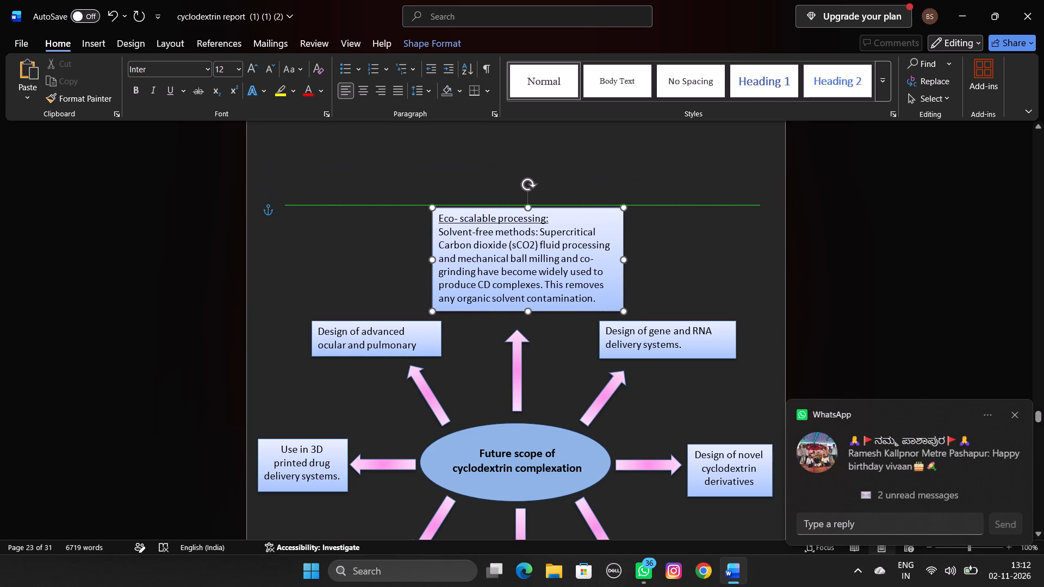
drag(566, 210, 566, 210)
Delete blank lines directly above the Conclusion heading to pull it up its page.
scroll(842, 230, down, 3)
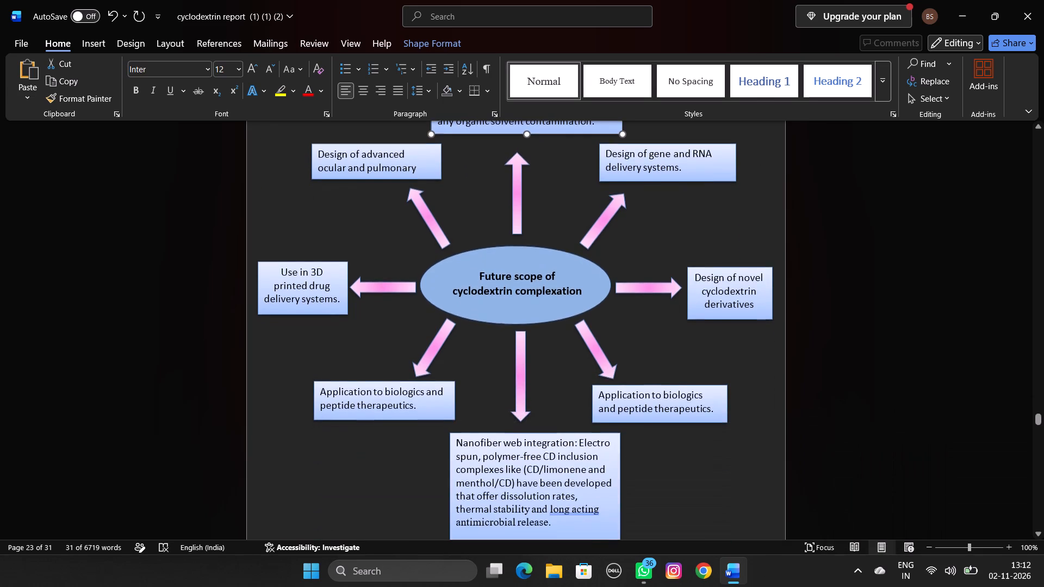
scroll(842, 230, down, 6)
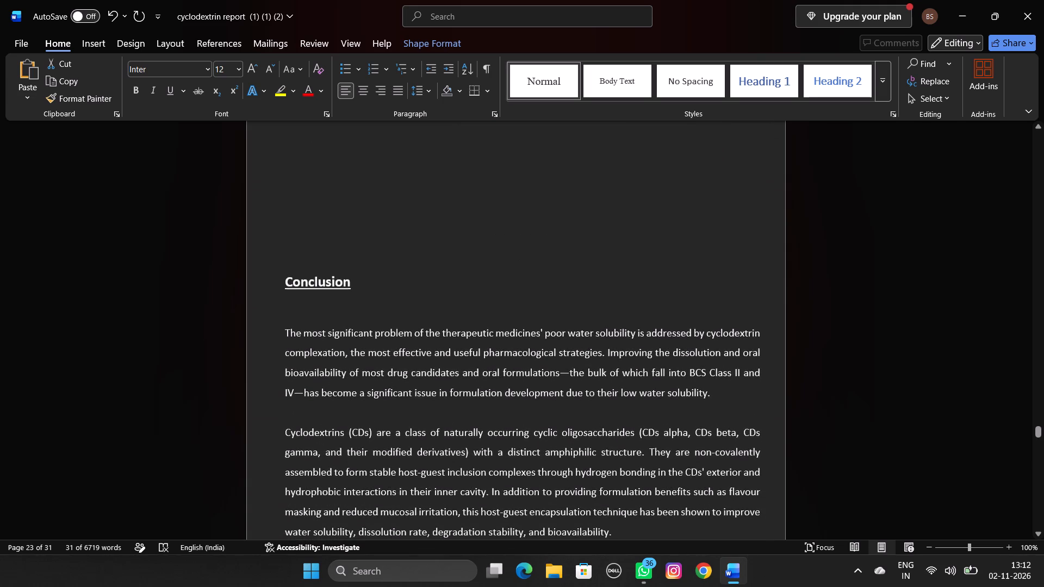
scroll(842, 230, up, 1)
click(281, 379)
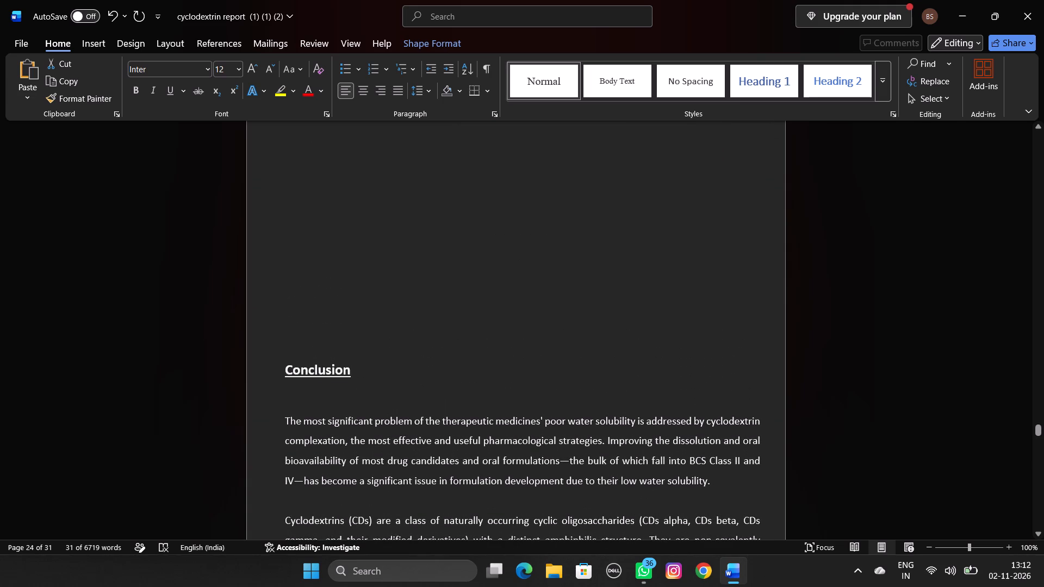
key(BackSpace)
key(BackSpace)
key(BackSpace)
key(BackSpace)
key(BackSpace)
key(BackSpace)
key(BackSpace)
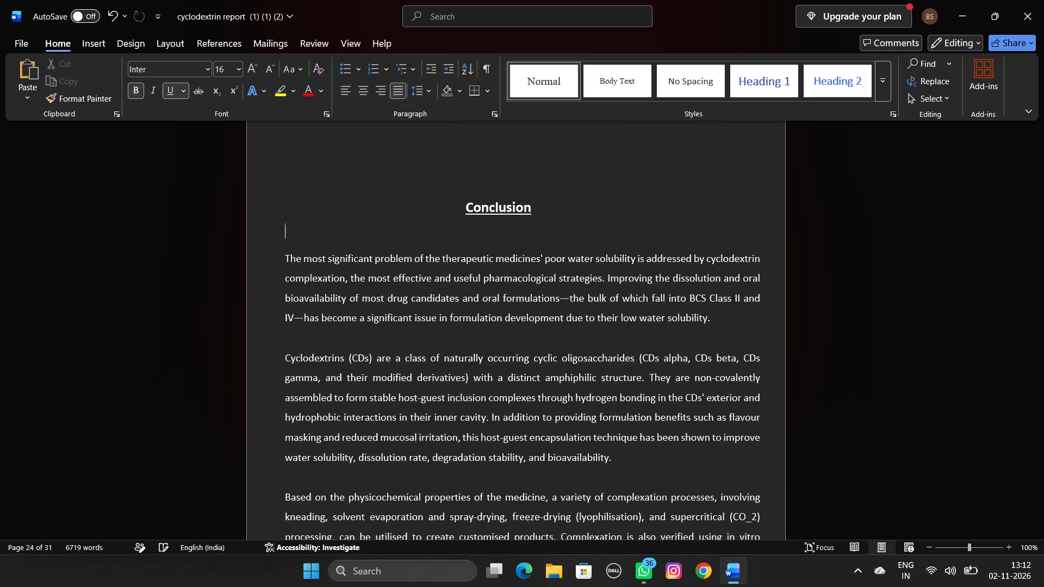
key(BackSpace)
key(BackSpace)
key(BackSpace)
key(BackSpace)
key(BackSpace)
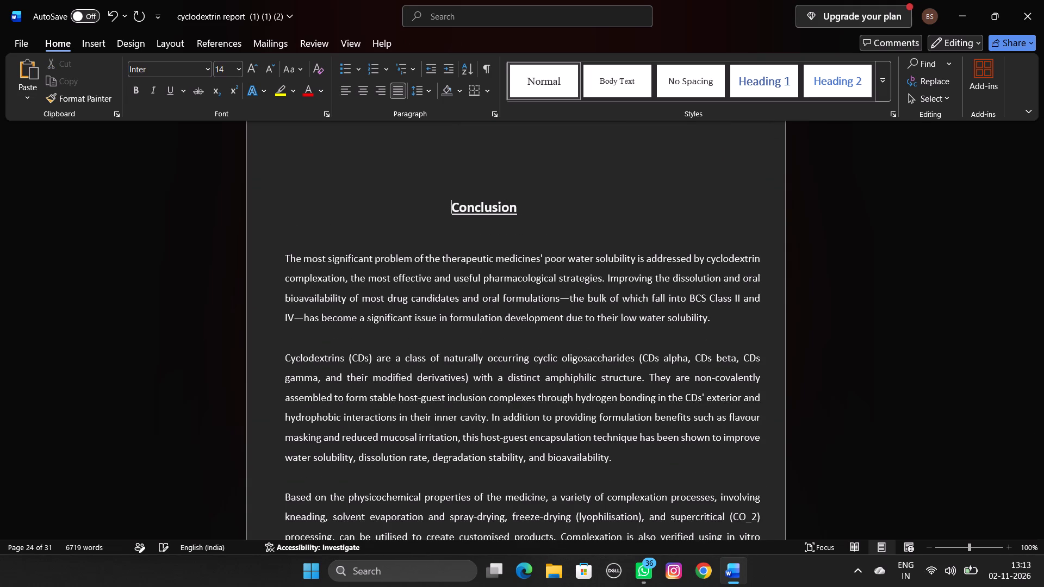
Delete the remaining block of blank lines above Conclusion so the heading starts near the top of its page.
scroll(341, 403, up, 1)
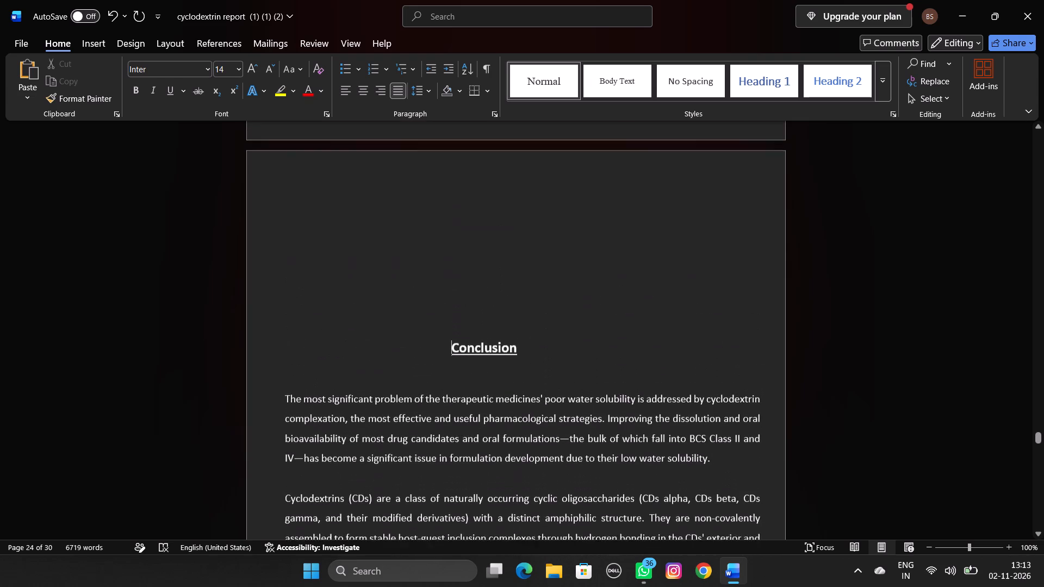
scroll(341, 403, up, 1)
drag(491, 322, 316, 205)
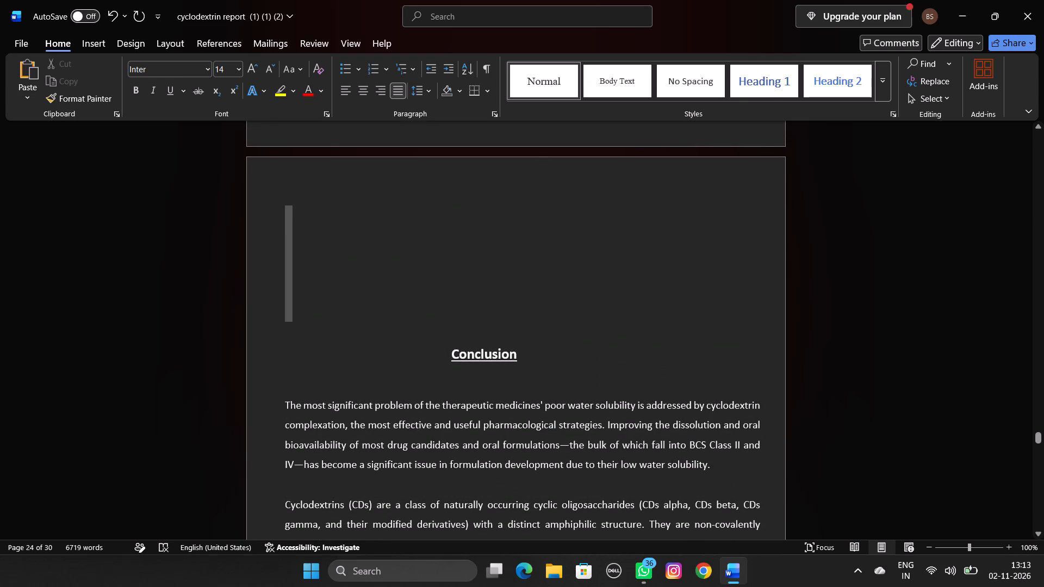
drag(316, 205, 310, 196)
key(BackSpace)
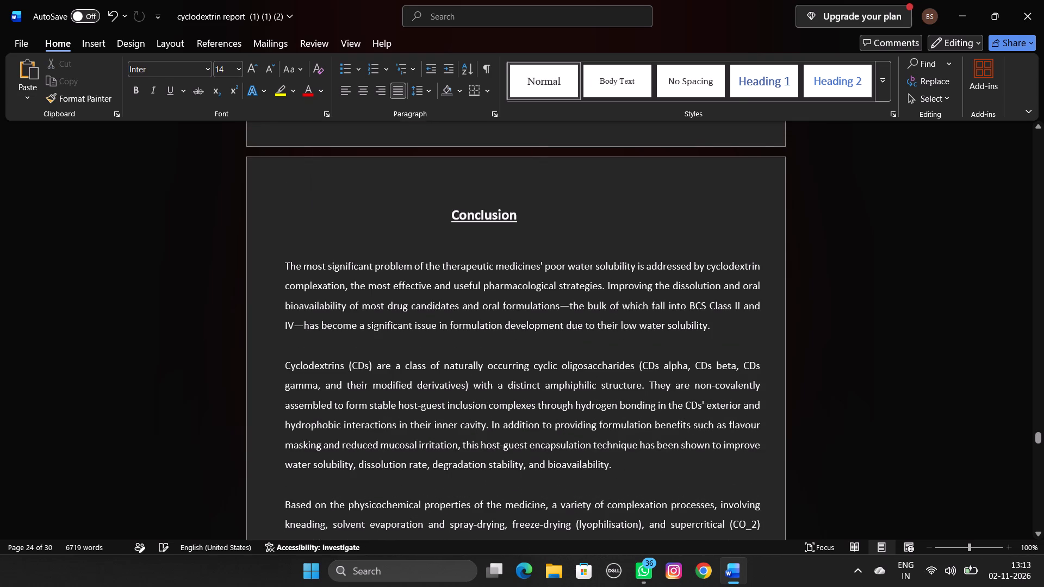
Delete the blank lines above REFERENCES so the heading starts near the top of its page.
scroll(400, 342, down, 6)
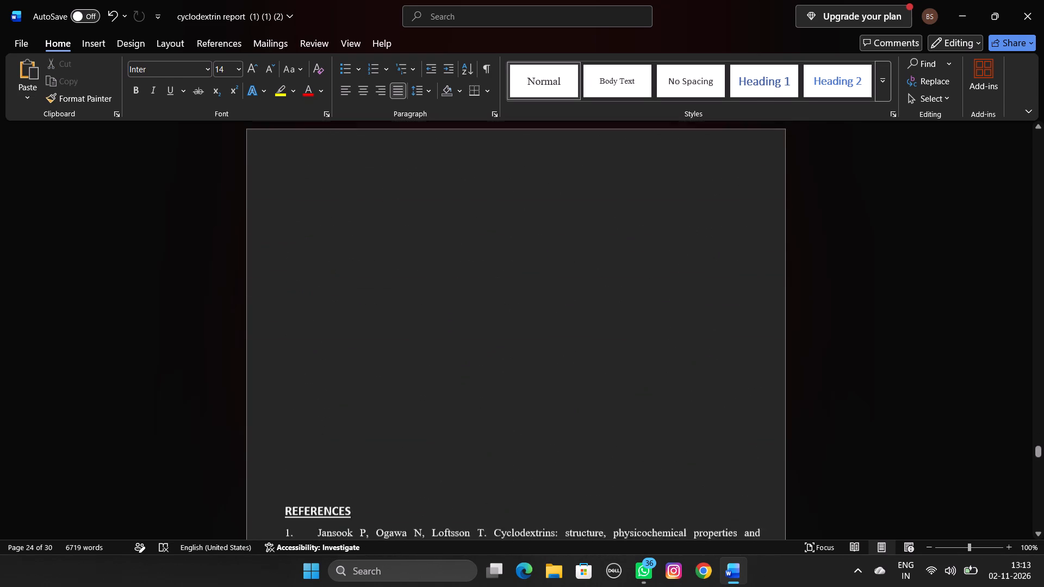
scroll(400, 342, down, 1)
drag(346, 376, 305, 100)
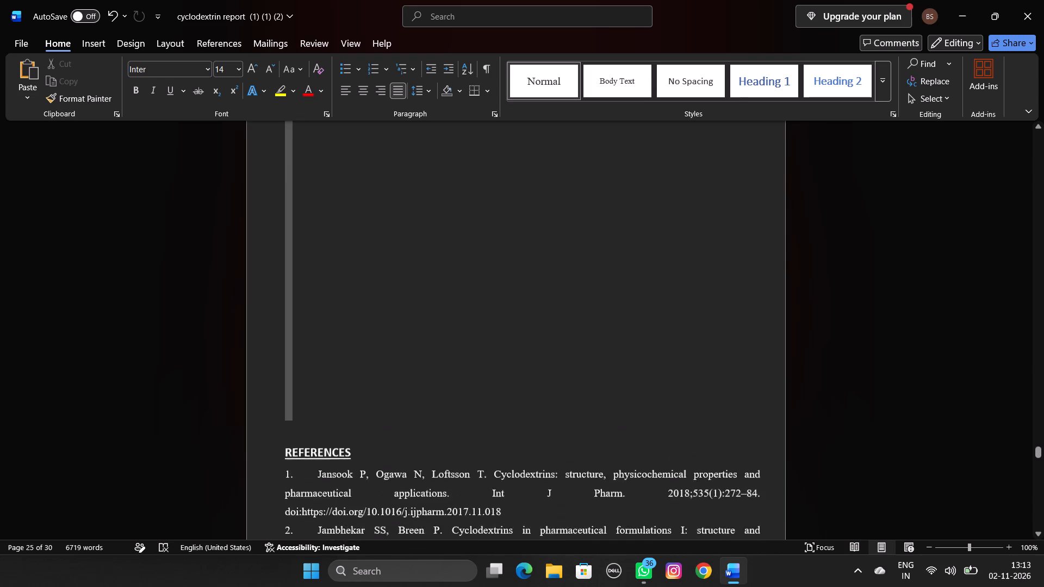
drag(305, 100, 287, 357)
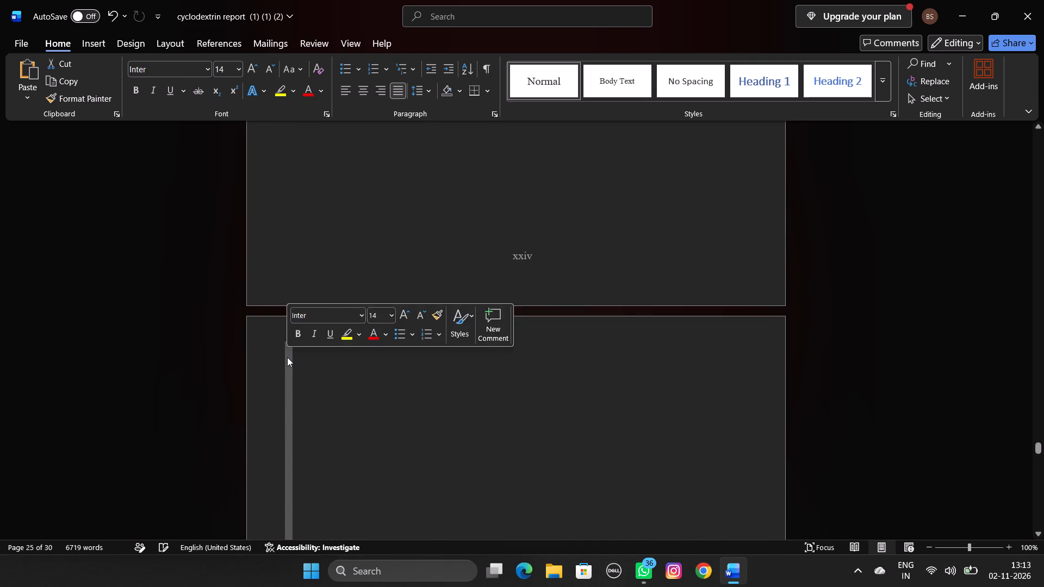
key(BackSpace)
Set the whole references section, from the REFERENCES heading through entry 65, to the Inter font at size 12.
scroll(430, 331, down, 3)
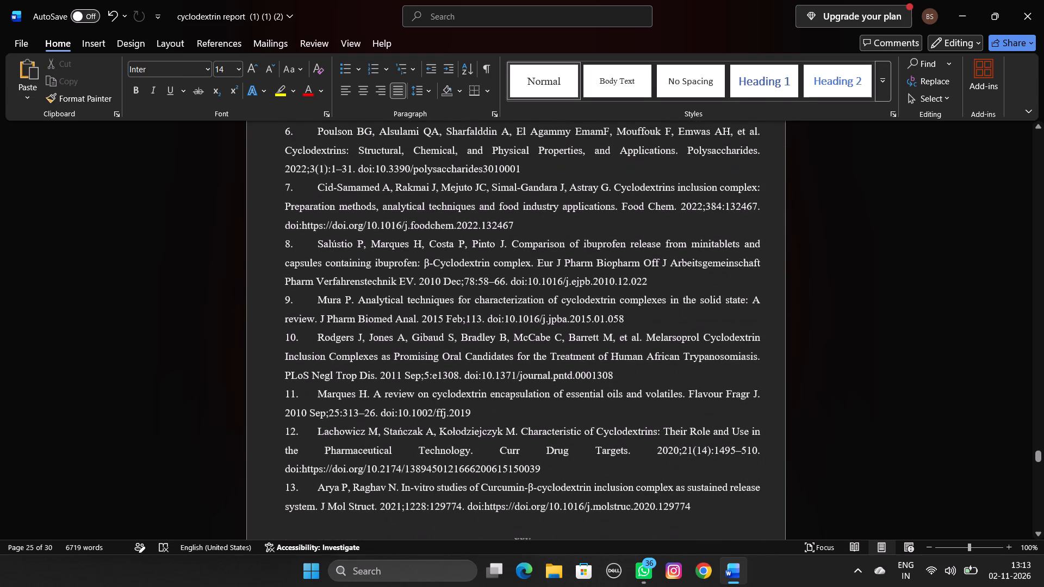
scroll(430, 331, down, 15)
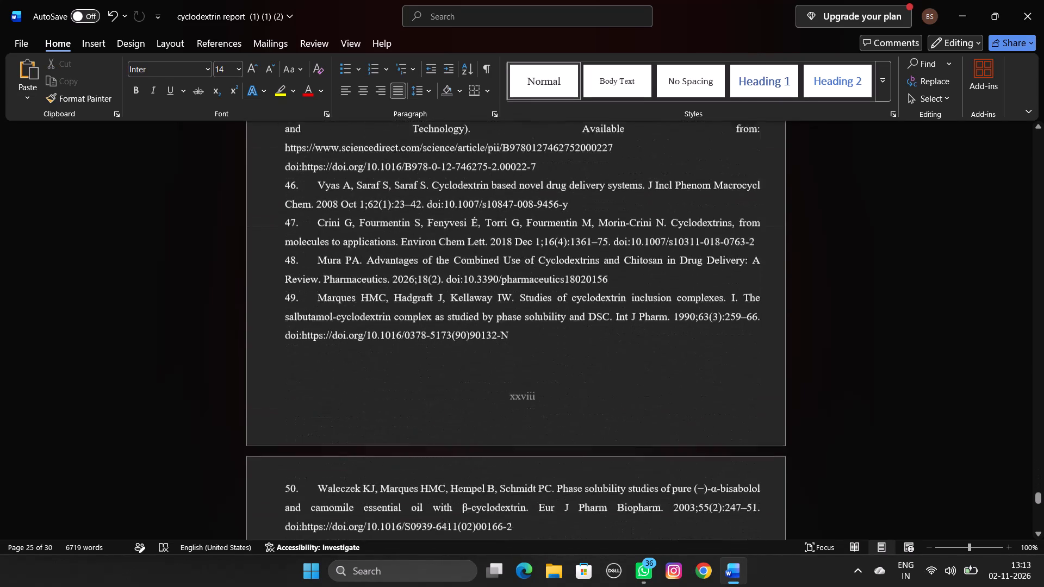
scroll(430, 331, down, 9)
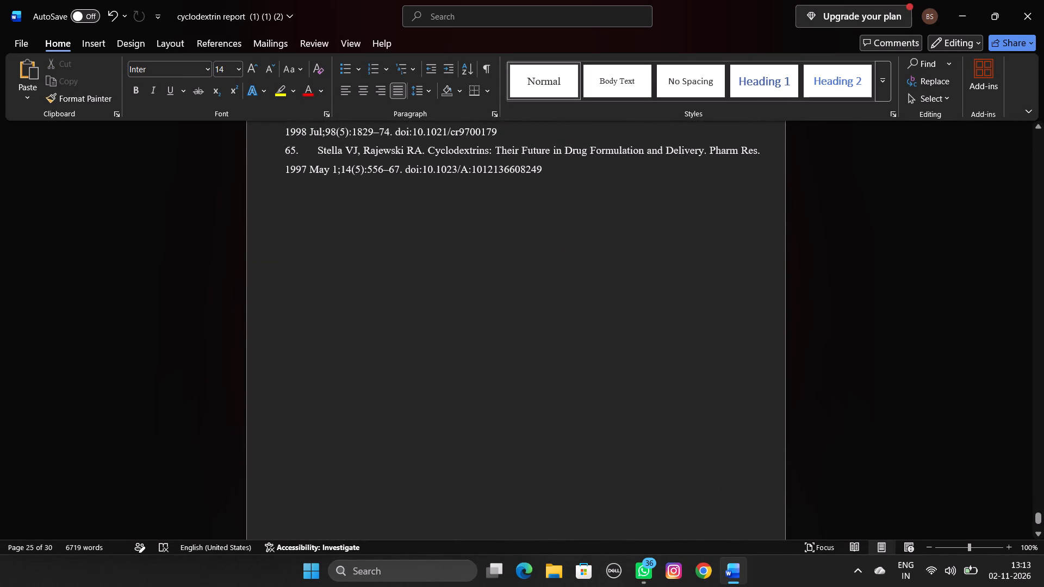
drag(559, 180, 399, 95)
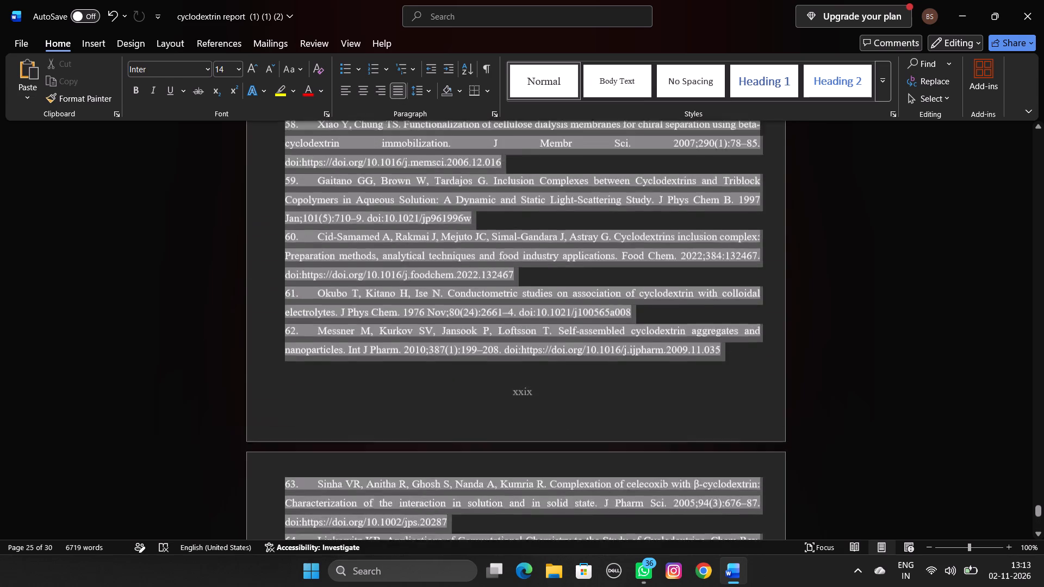
drag(399, 95, 387, 58)
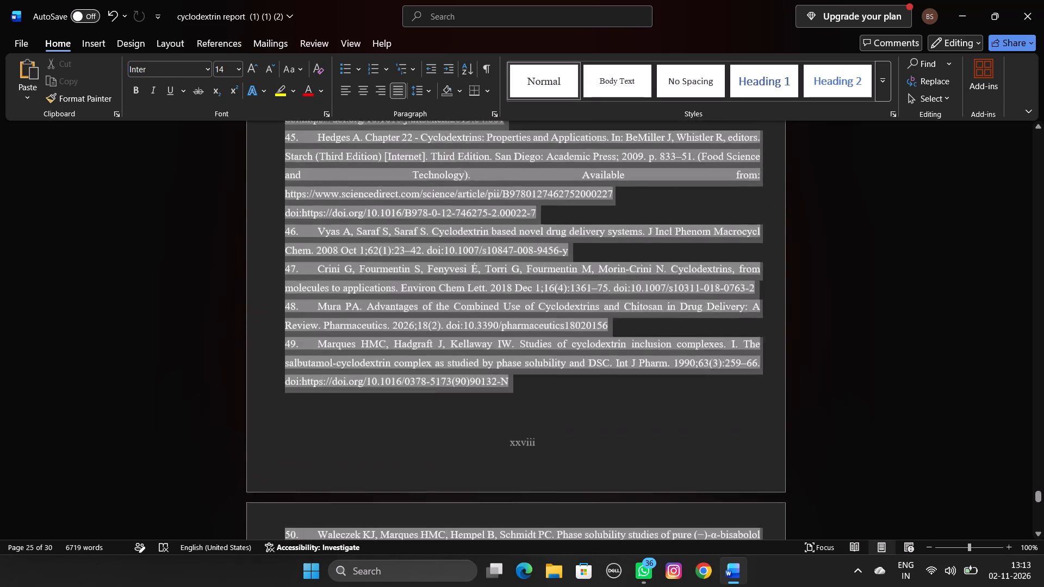
drag(387, 58, 366, 103)
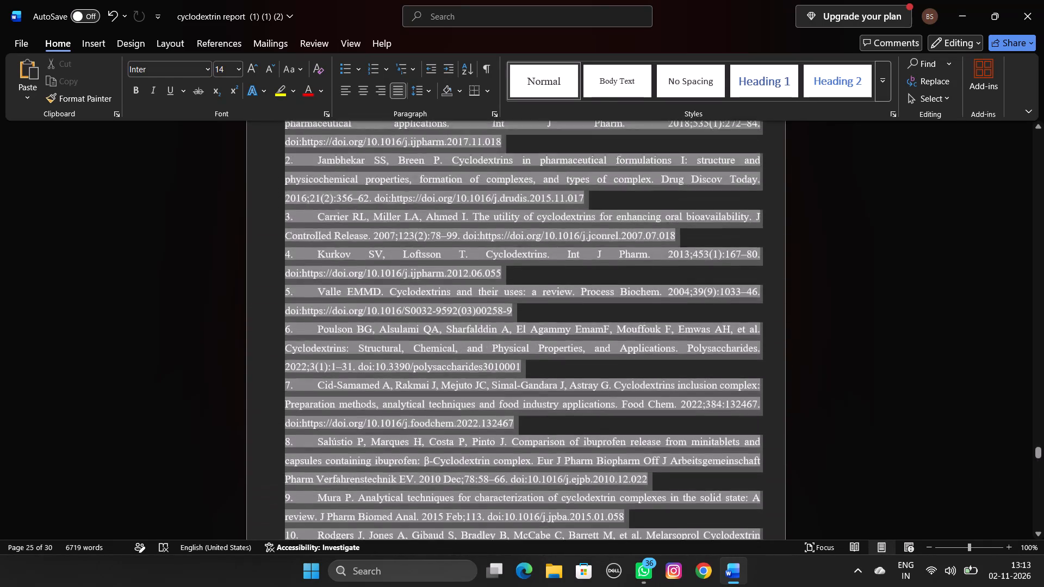
drag(366, 103, 277, 403)
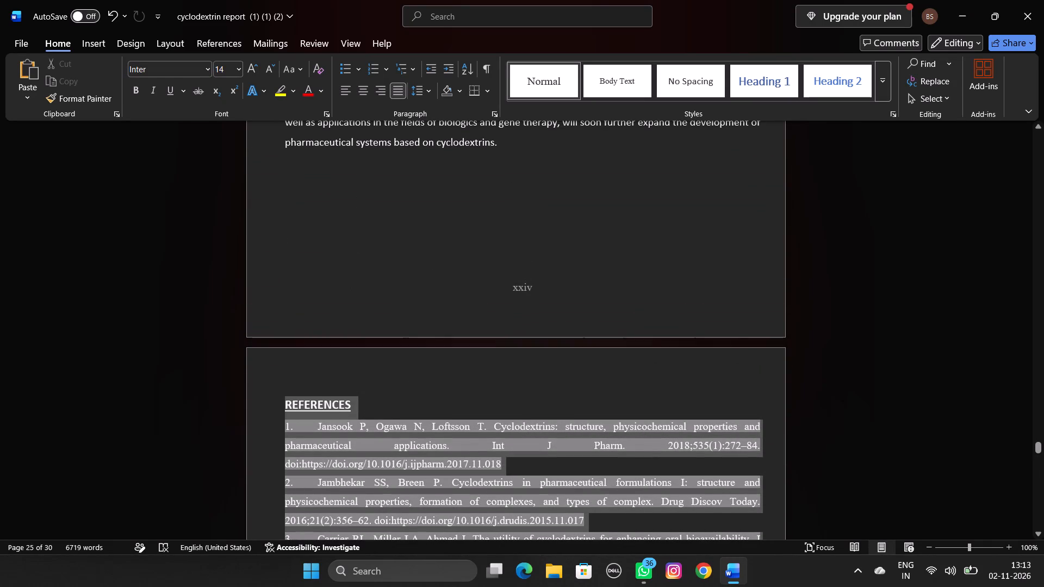
drag(277, 403, 278, 403)
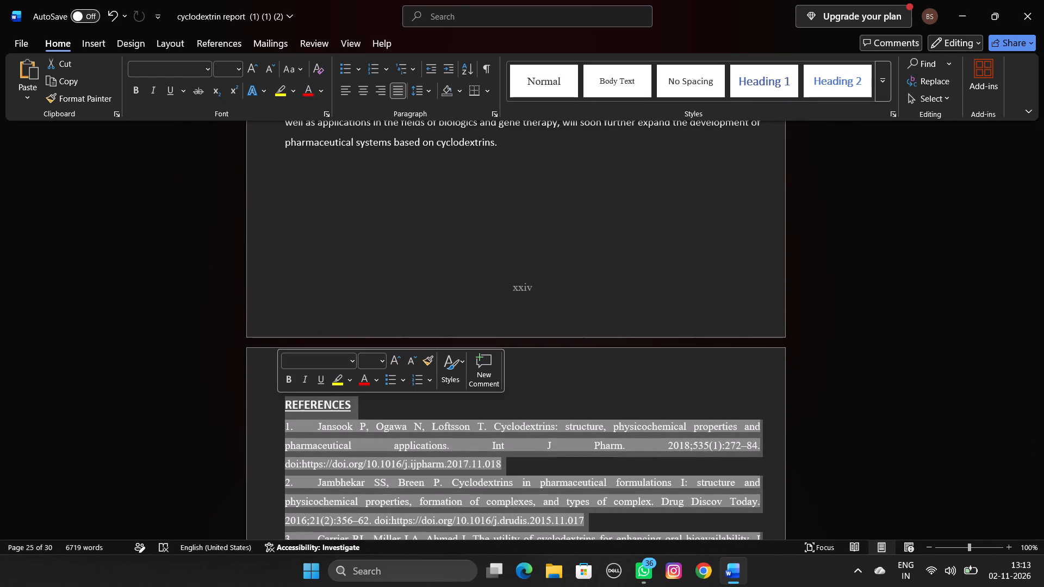
click(331, 361)
text(inter)
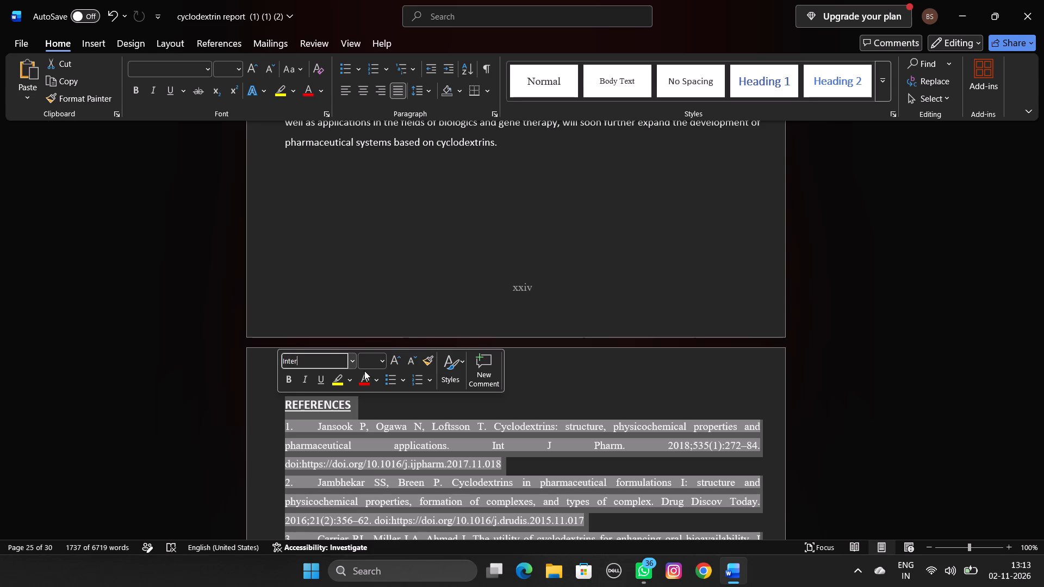
click(368, 365)
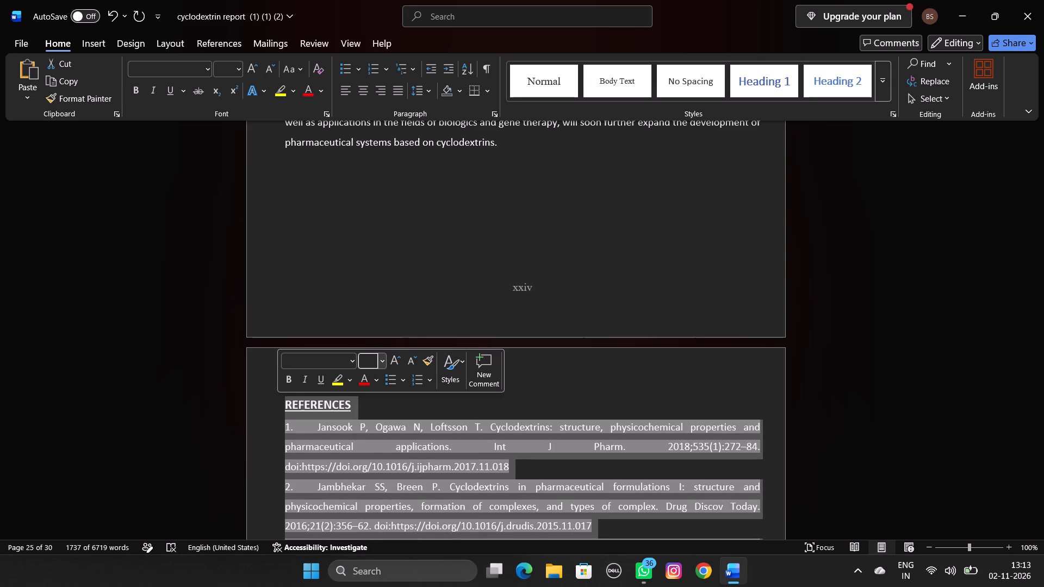
text(12)
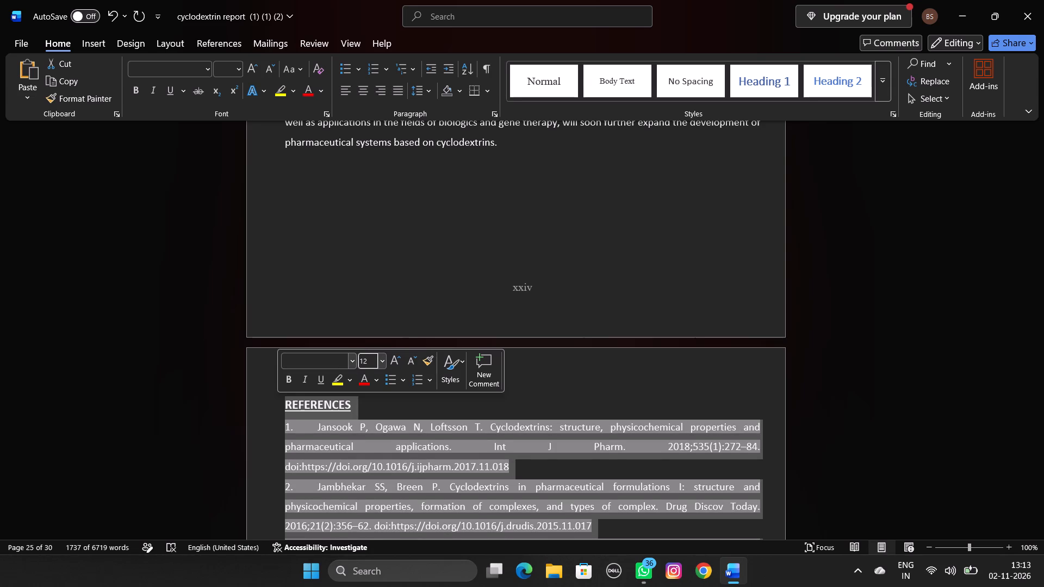
click(334, 362)
text(inter)
key(Return)
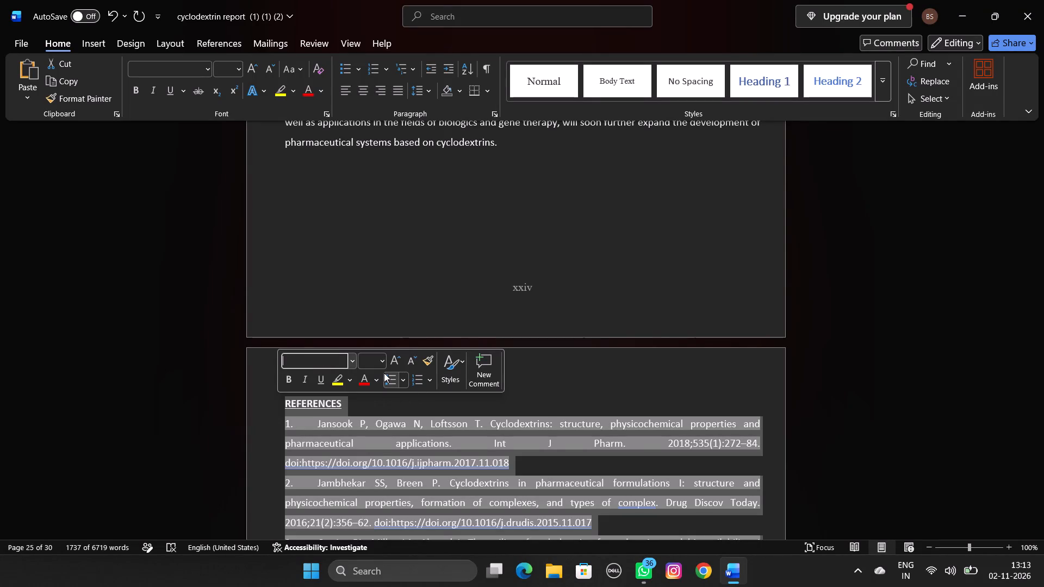
Left-align the whole references section, from the REFERENCES heading through the last entry.
key(ctrl+l)
key(ctrl+l)
click(328, 447)
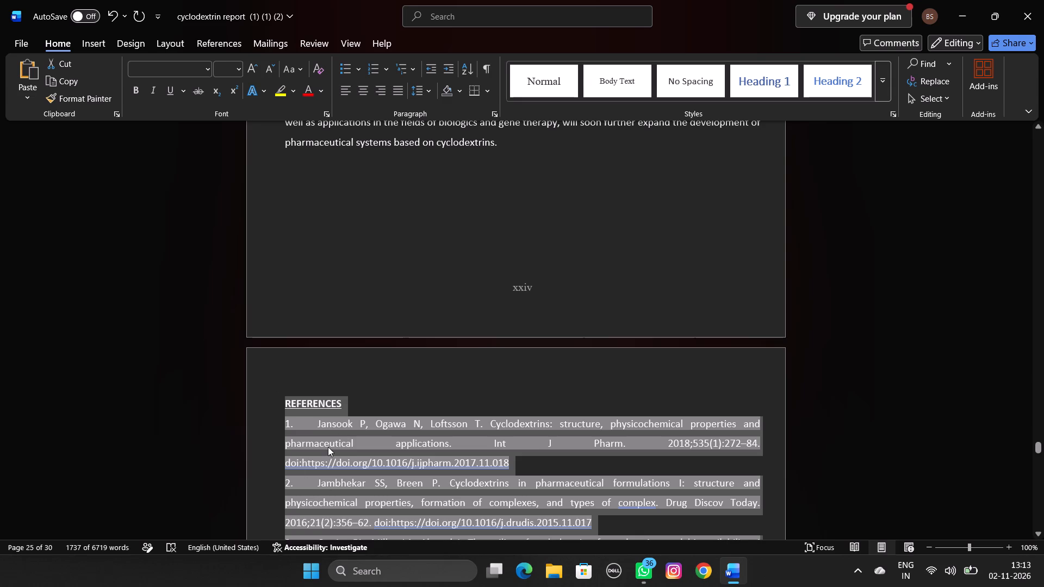
drag(284, 405, 499, 523)
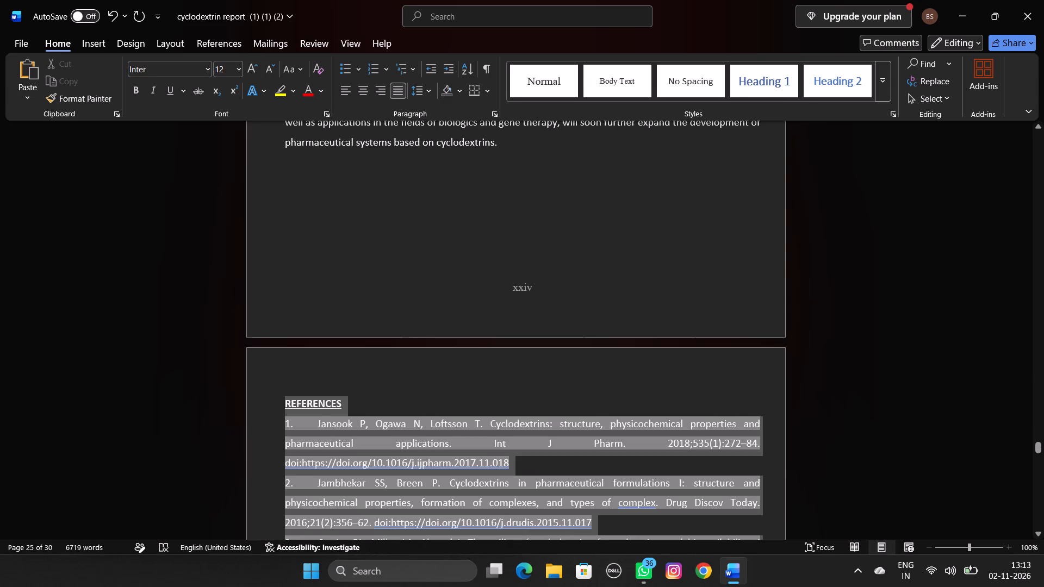
drag(499, 523, 526, 552)
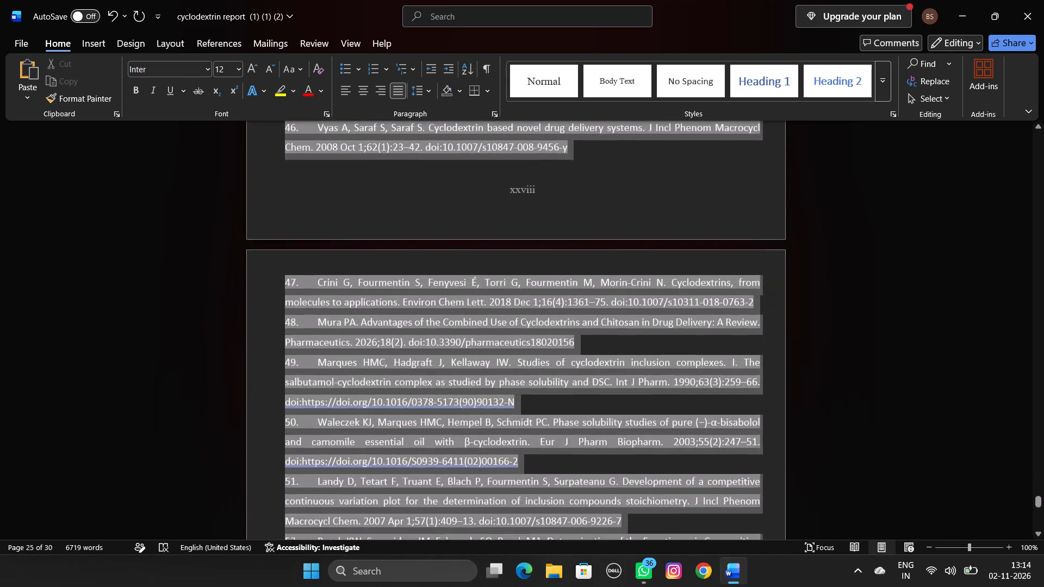
drag(526, 552, 510, 515)
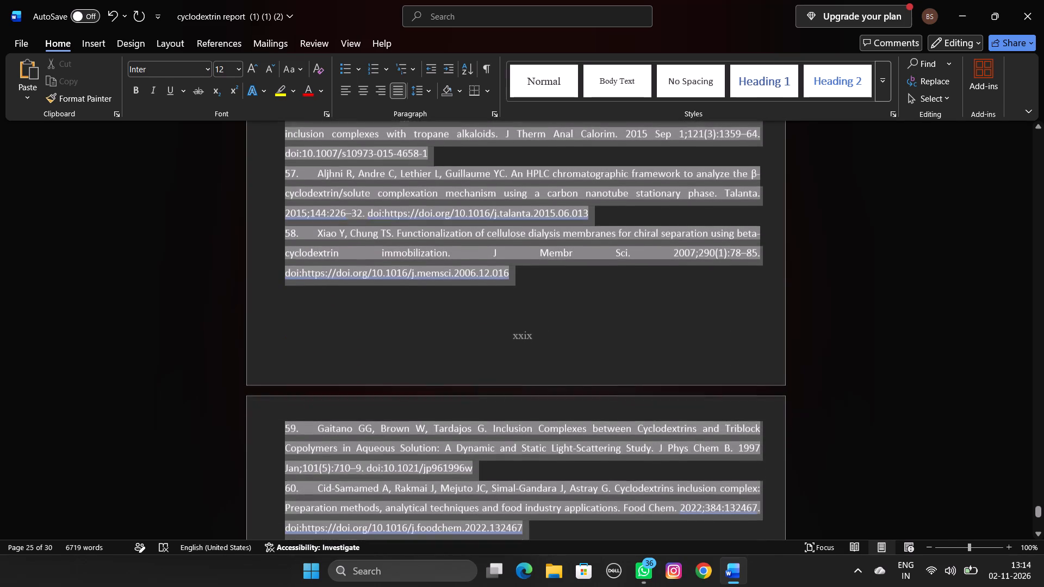
drag(510, 515, 528, 541)
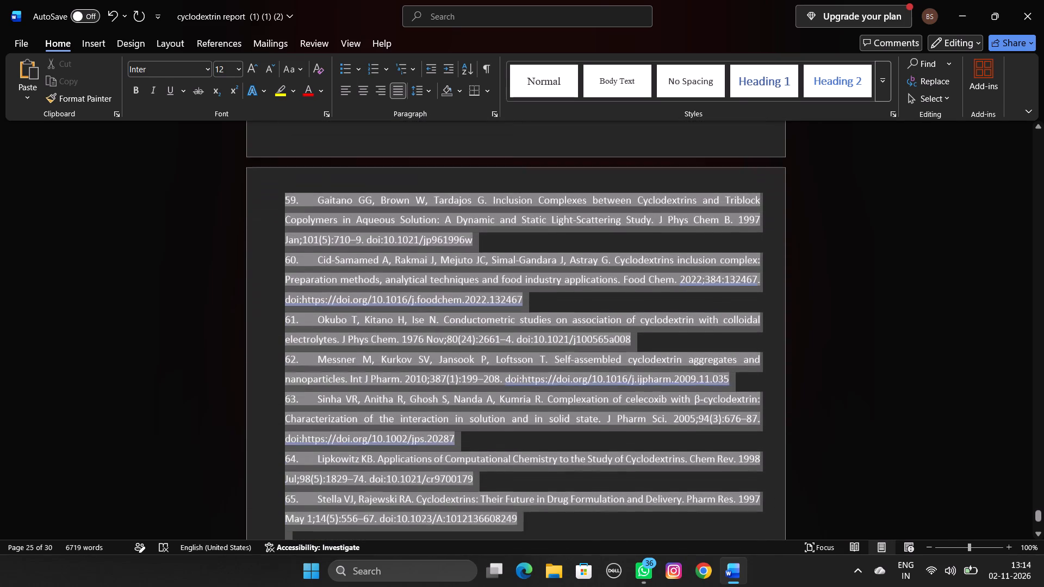
drag(528, 541, 526, 539)
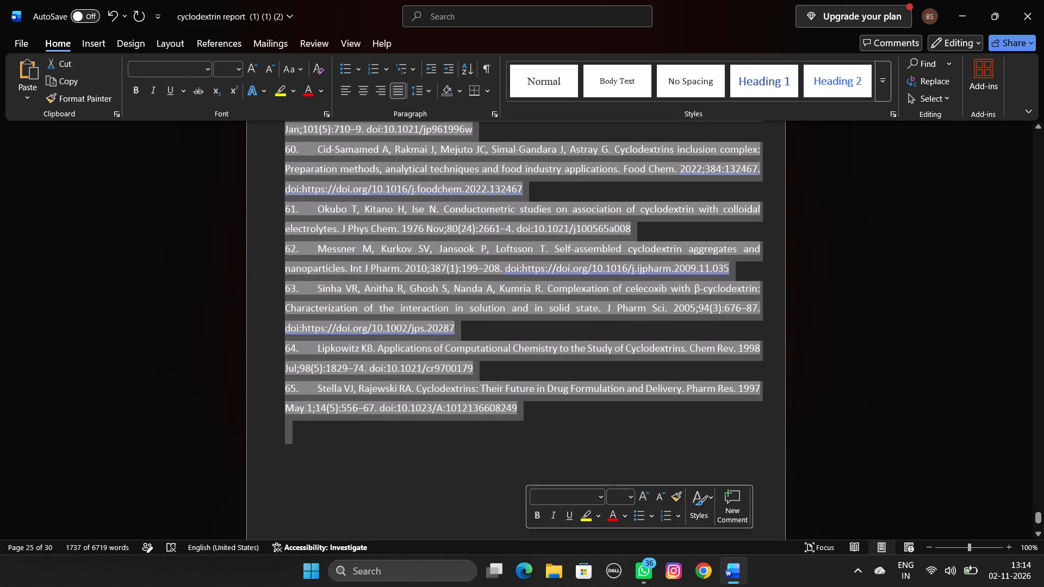
key(ctrl+l)
Insert blank lines before the Table.No:1 caption so the caption and BCS class table start together on the following page.
scroll(912, 353, up, 16)
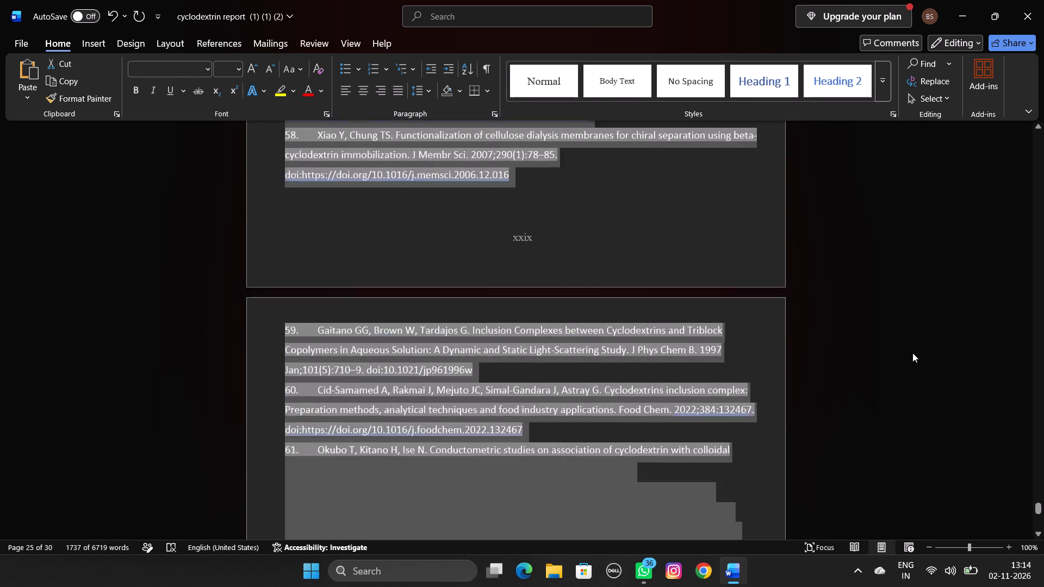
scroll(912, 353, up, 20)
scroll(912, 353, up, 20)
scroll(912, 353, up, 20)
scroll(912, 353, down, 4)
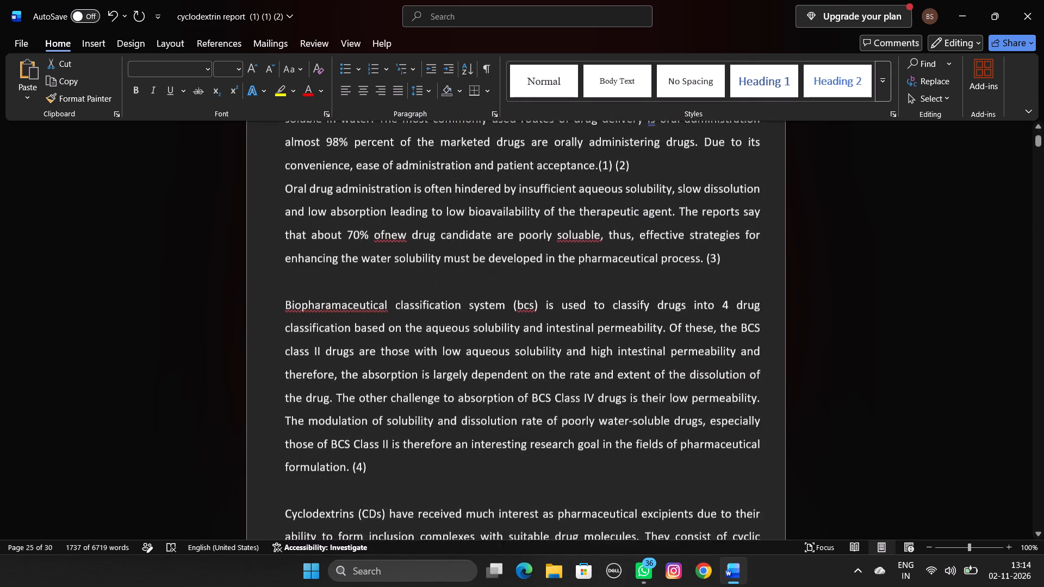
scroll(912, 353, down, 8)
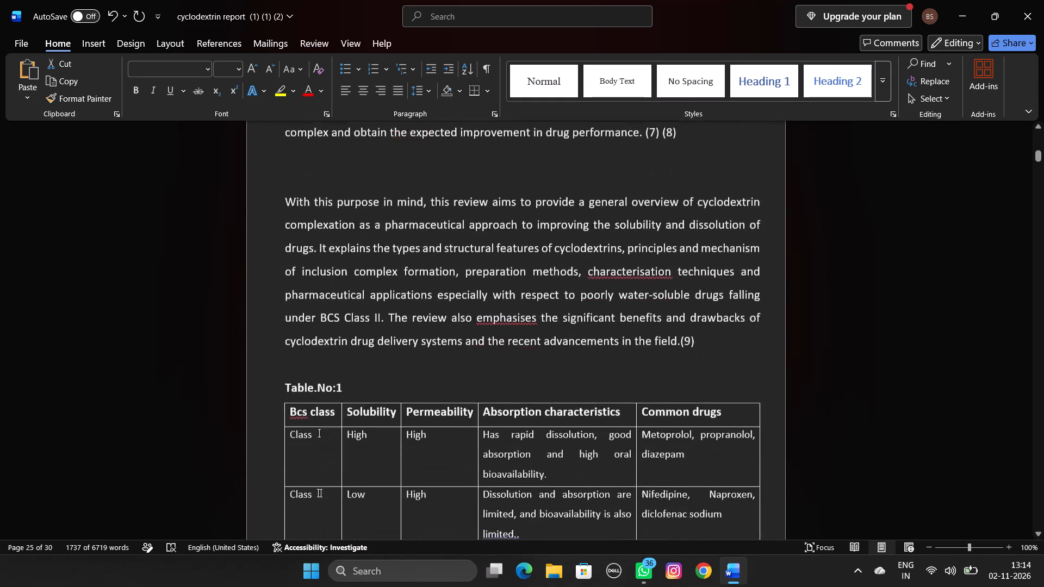
scroll(912, 353, down, 6)
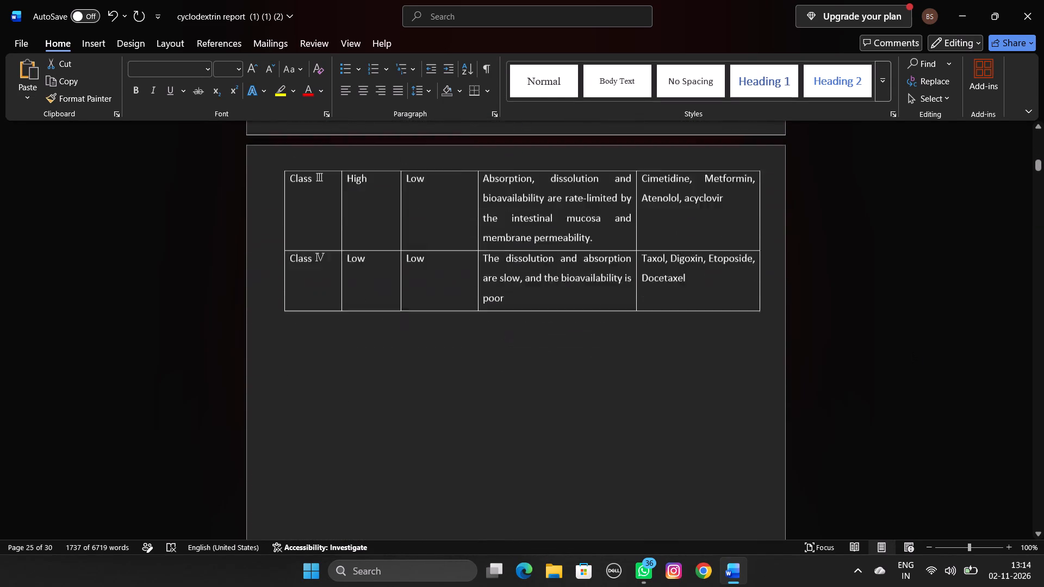
scroll(912, 353, down, 1)
scroll(912, 353, up, 5)
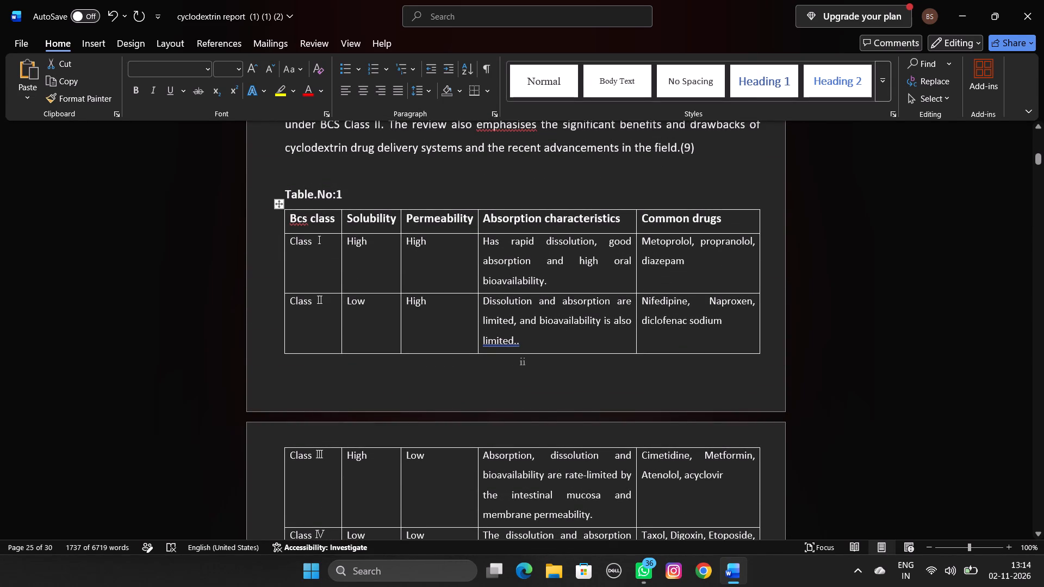
click(283, 197)
key(Return)
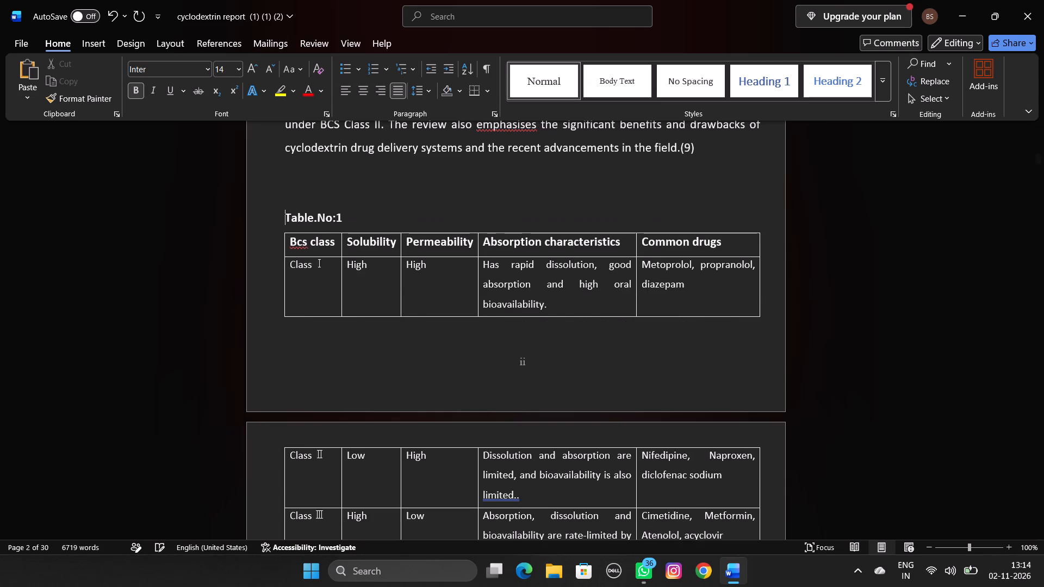
key(Return)
key(Return)
key(Return)
key(Return)
key(Return)
key(Return)
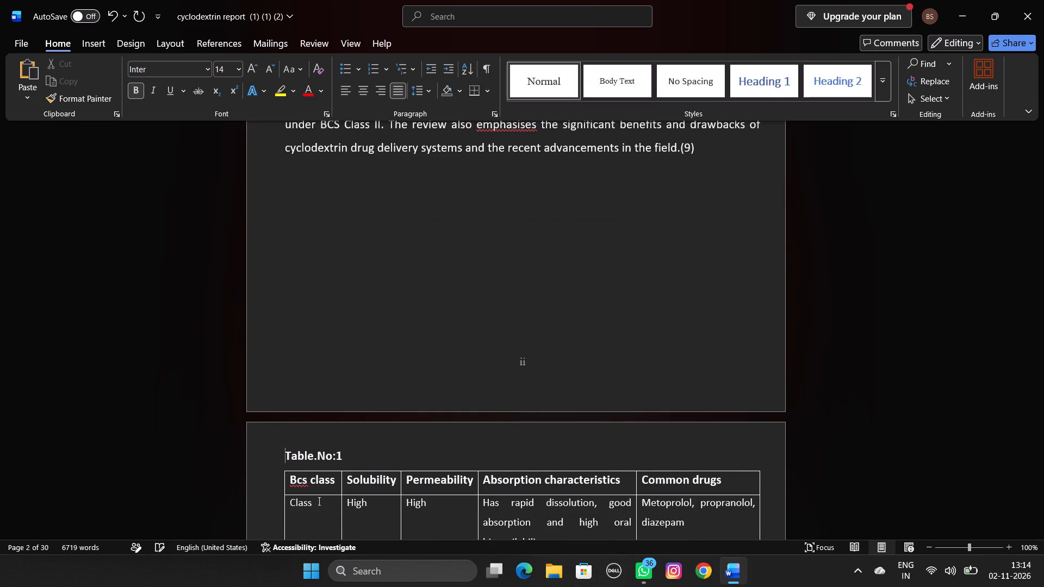
Delete the block of blank lines above the Rationale heading so it starts near the top of its page.
scroll(283, 197, down, 4)
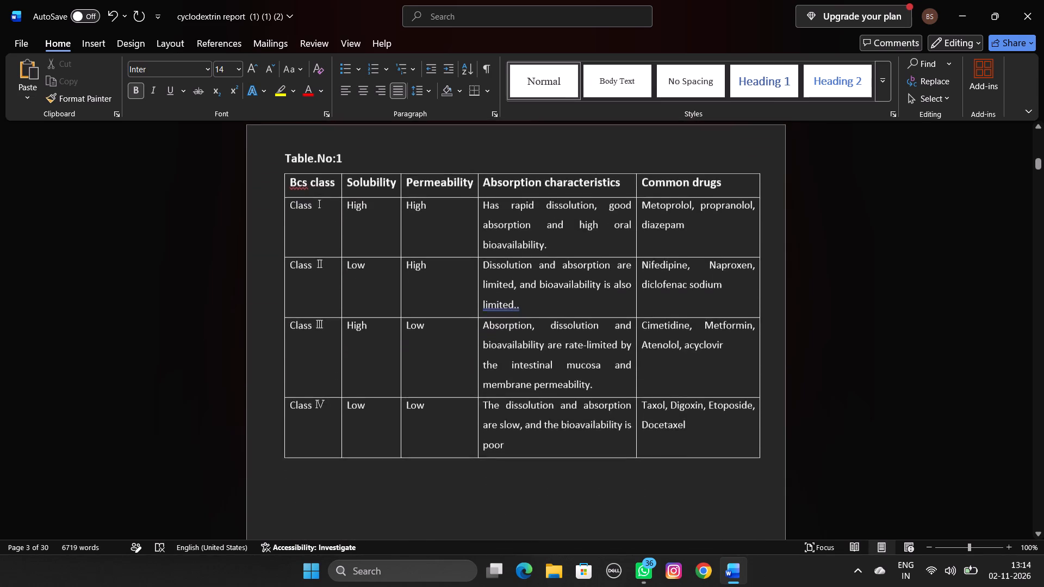
scroll(283, 197, down, 3)
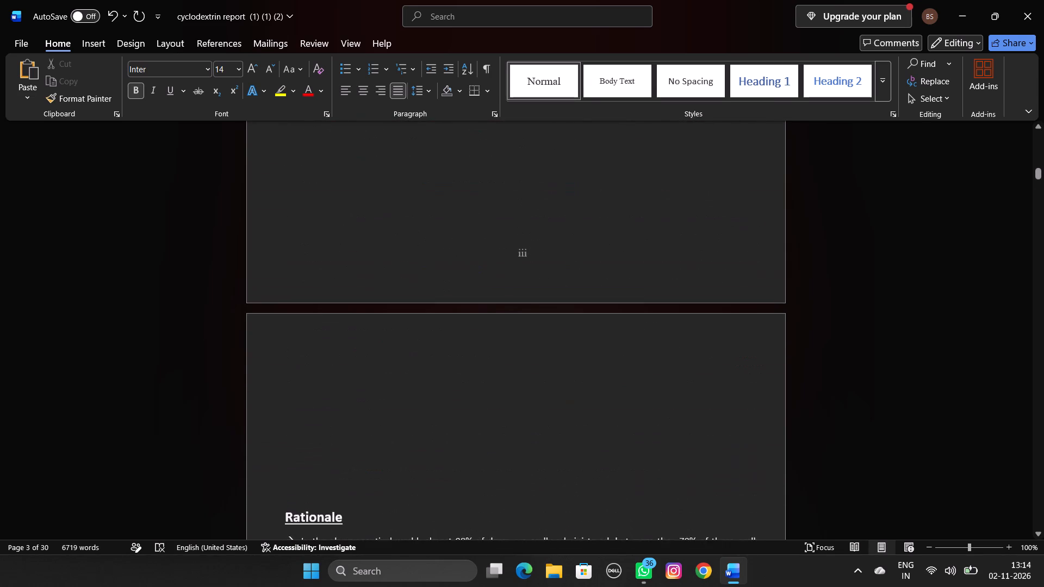
scroll(283, 197, down, 1)
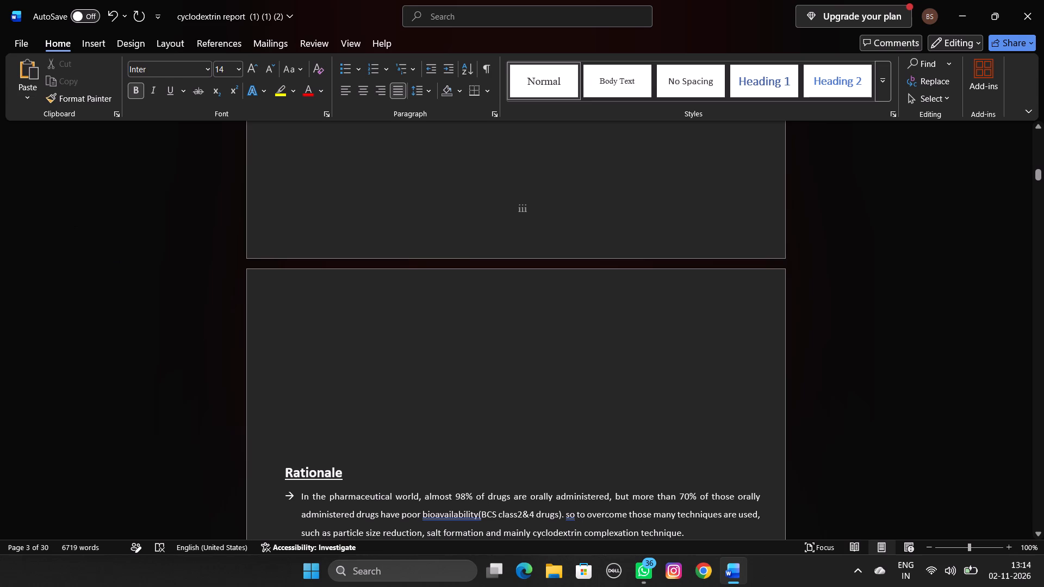
drag(306, 439, 274, 290)
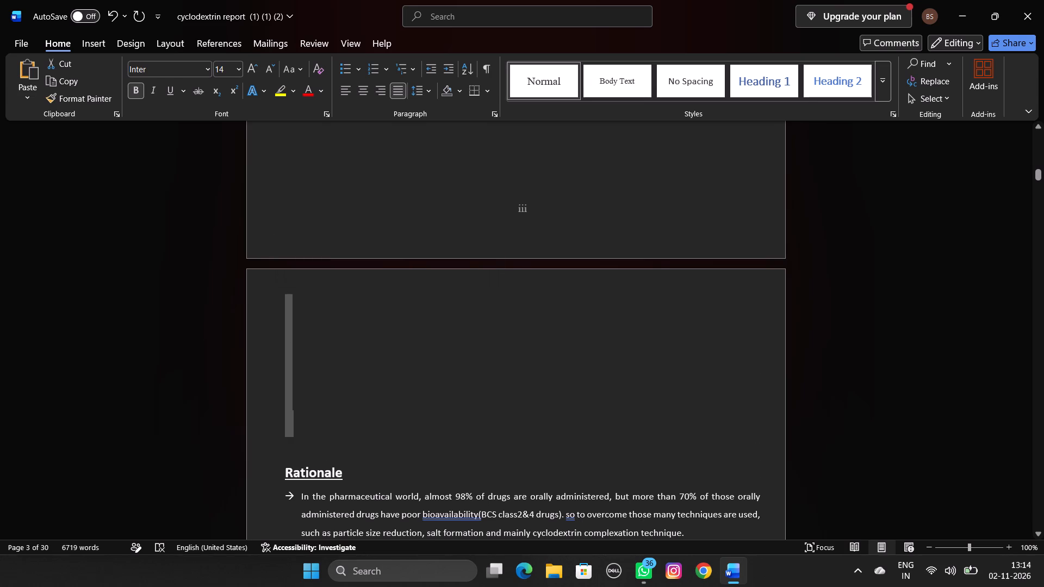
key(BackSpace)
Review the page layout from the Rationale section through the cyclodextrin tables and figures to the Types of Cyclodextrin Complexation section.
scroll(403, 320, down, 2)
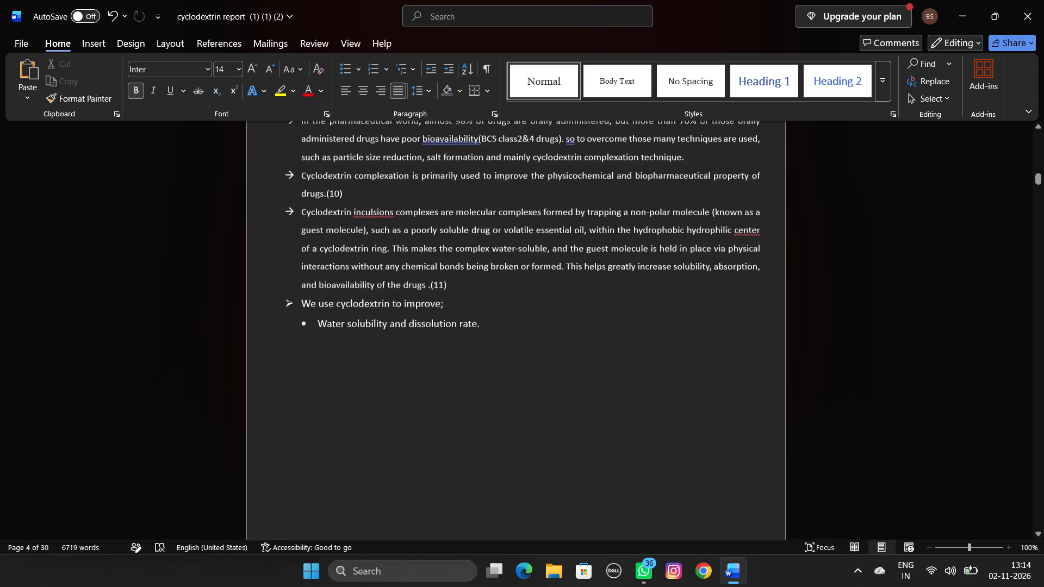
scroll(403, 320, down, 7)
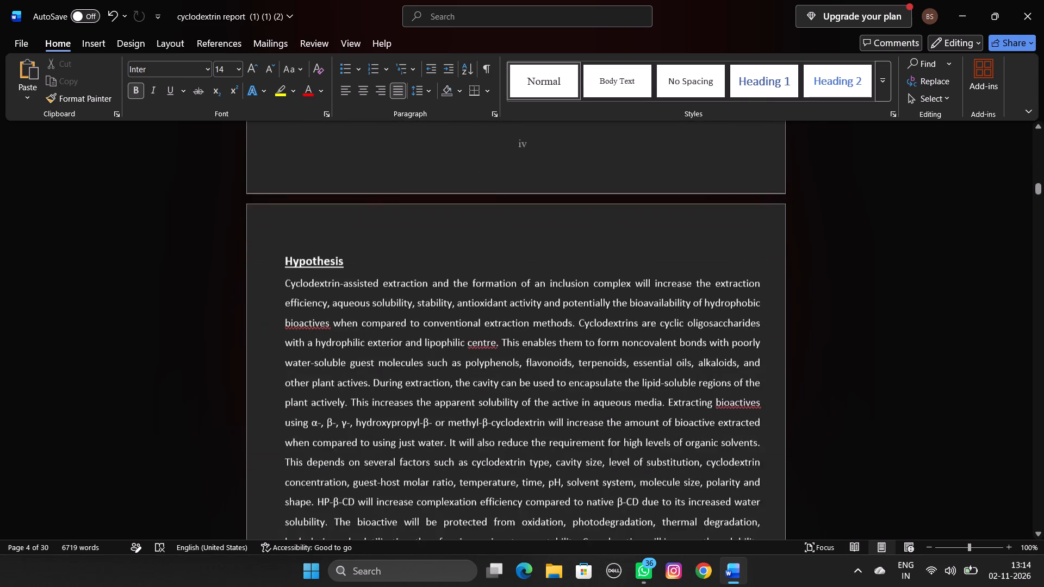
scroll(403, 320, down, 7)
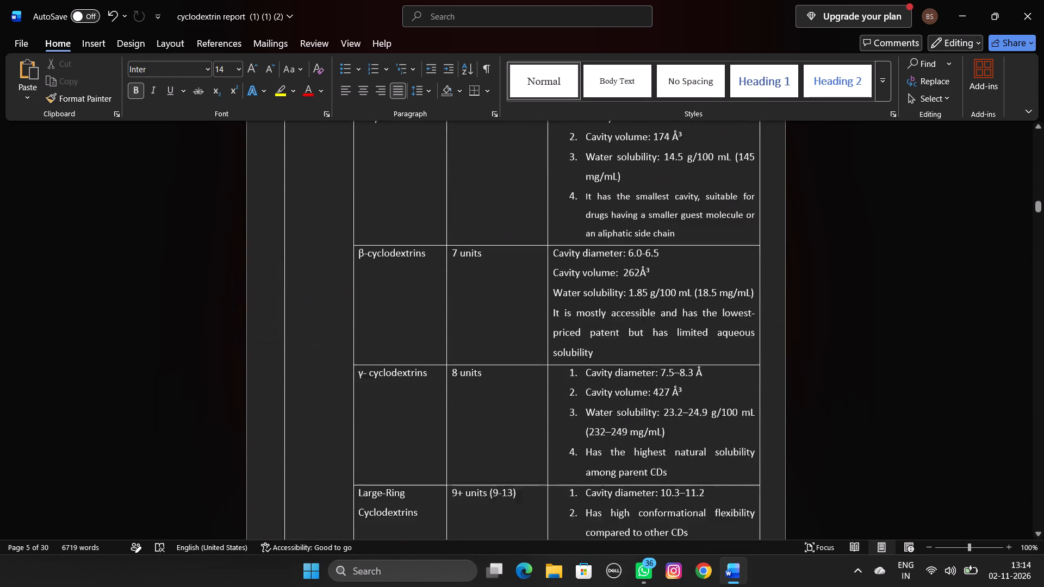
scroll(403, 320, down, 6)
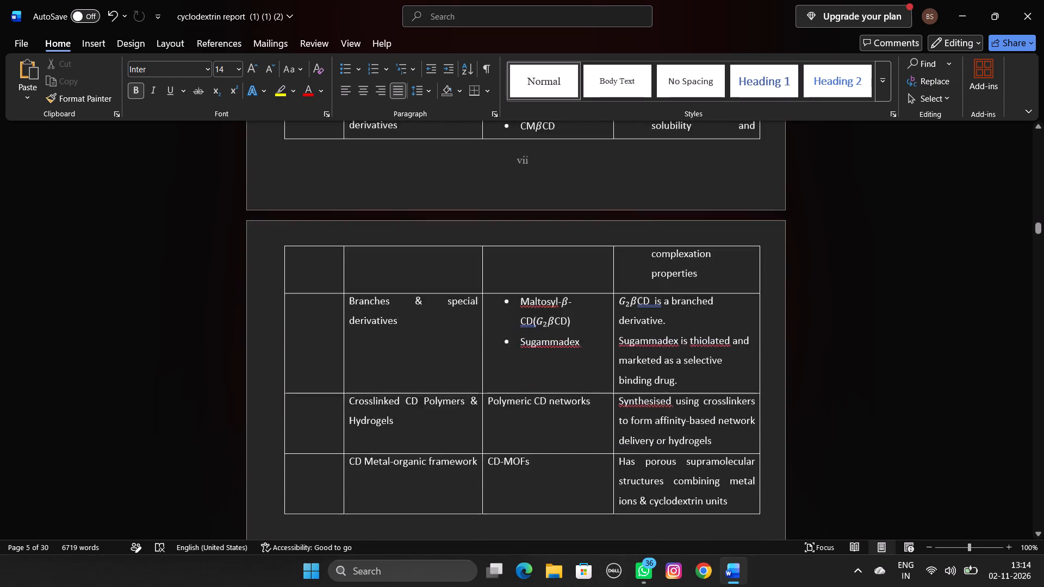
scroll(403, 320, down, 7)
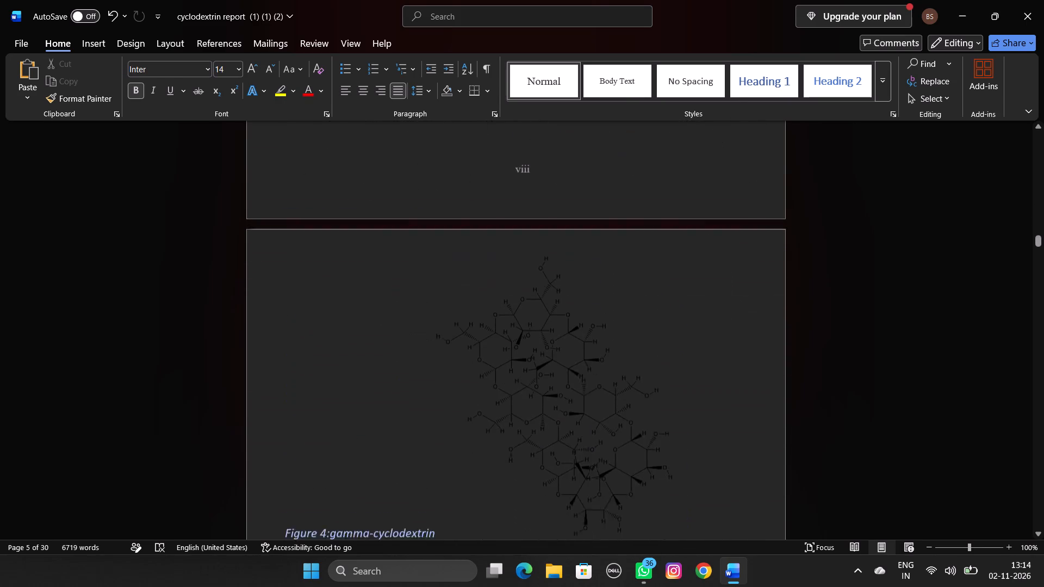
scroll(403, 320, down, 5)
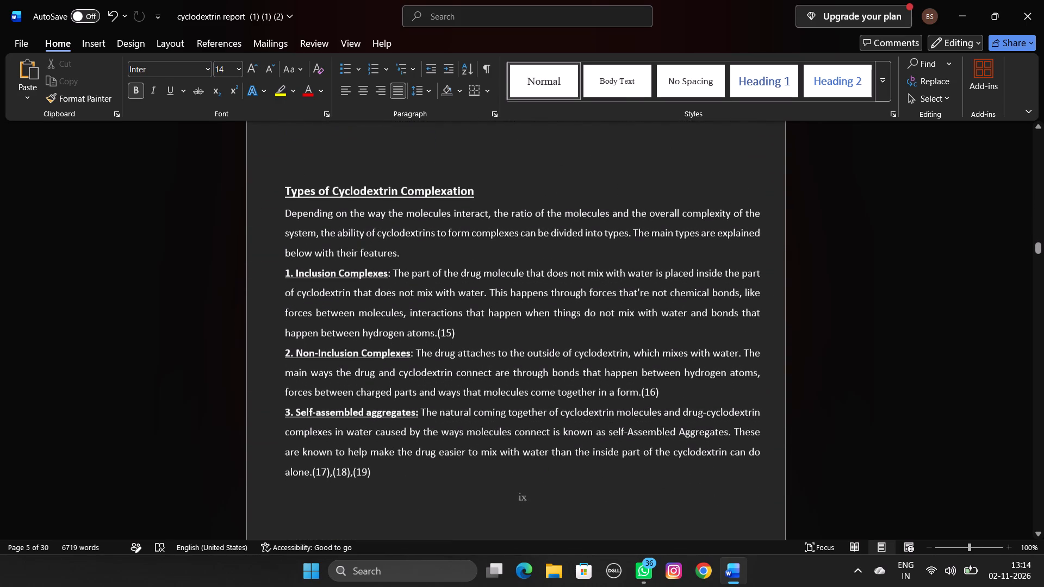
scroll(403, 320, down, 3)
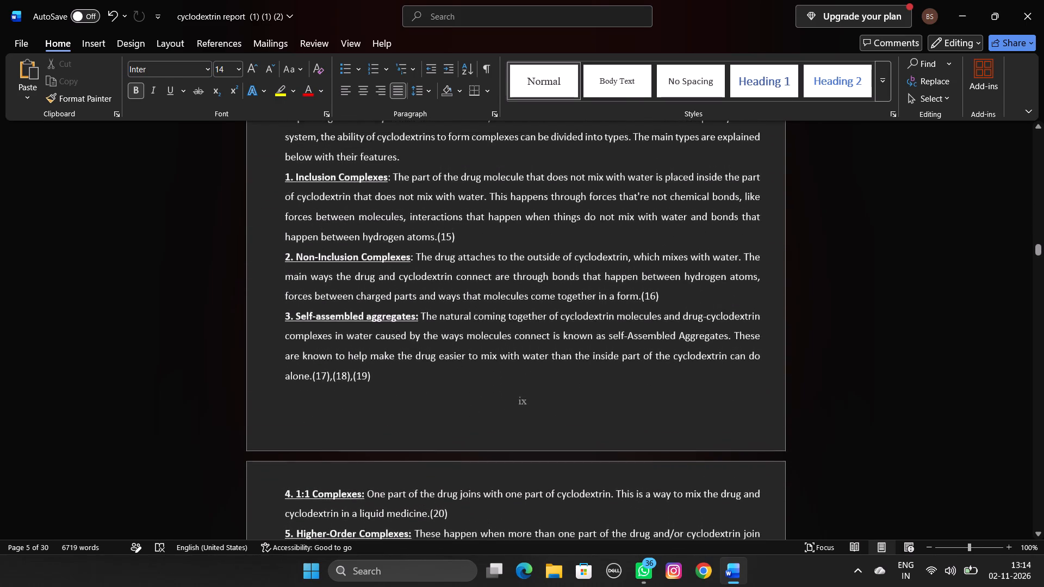
scroll(403, 320, down, 2)
Insert blank lines above the Types of Cyclodextrin Complexation heading so the section starts at the top of the following page.
scroll(403, 320, up, 1)
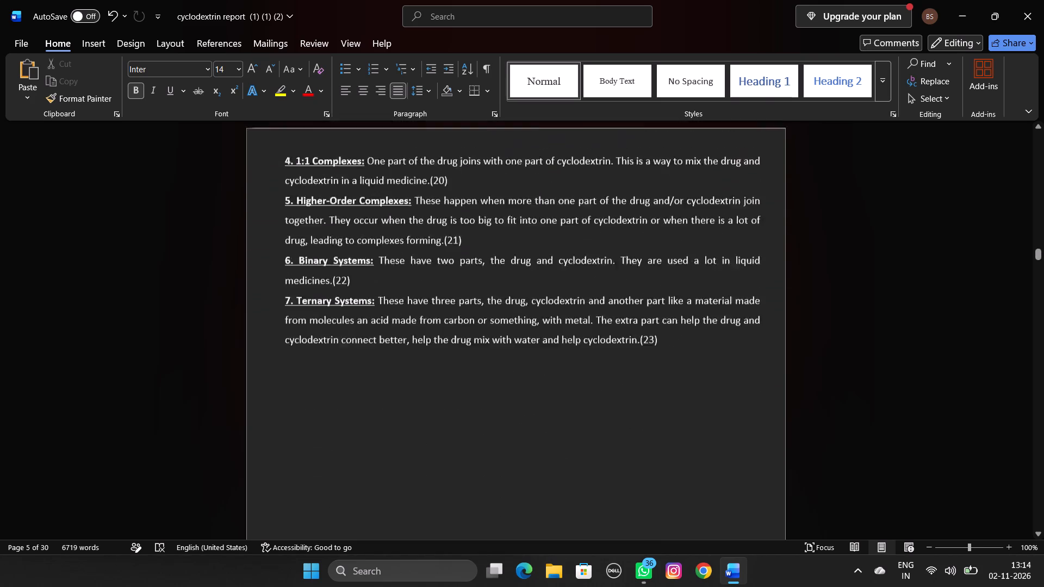
scroll(403, 320, up, 2)
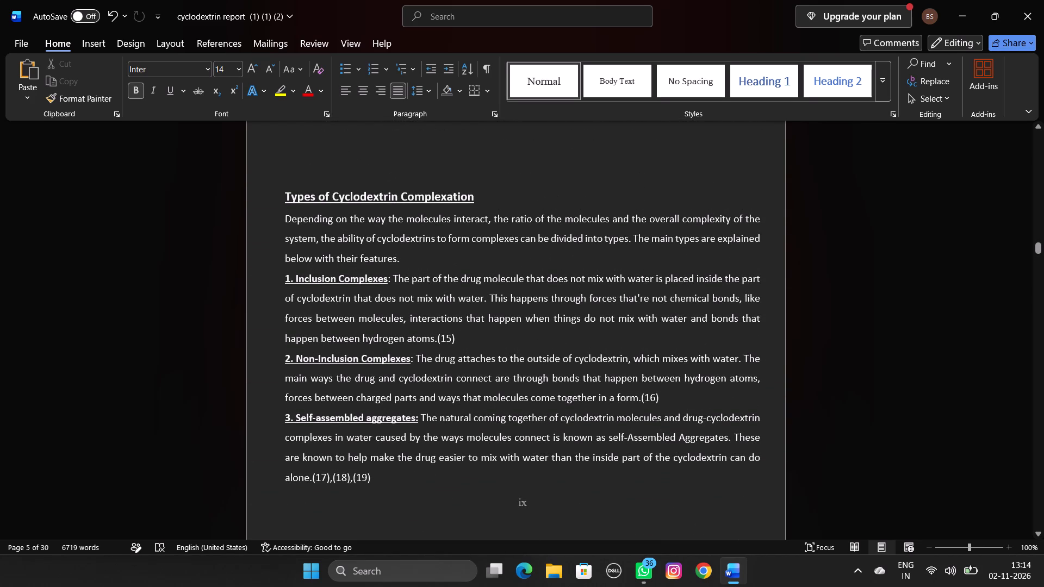
click(283, 192)
key(Return)
key(Return)
key(Return)
key(Return)
key(Return)
key(Return)
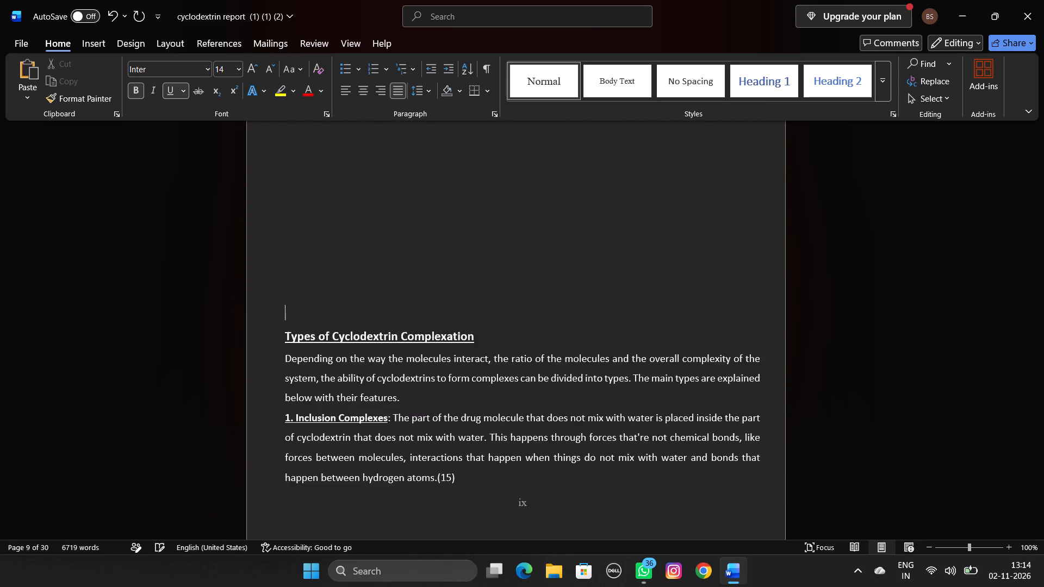
key(Return)
key(Return)
key(Return)
key(Return)
key(Return)
key(Return)
key(Return)
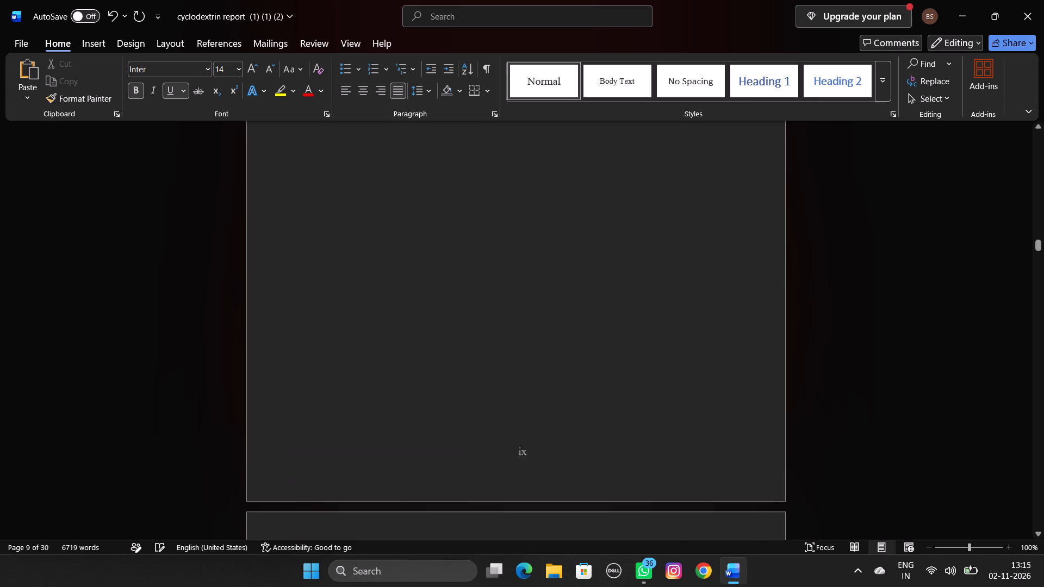
scroll(481, 278, down, 5)
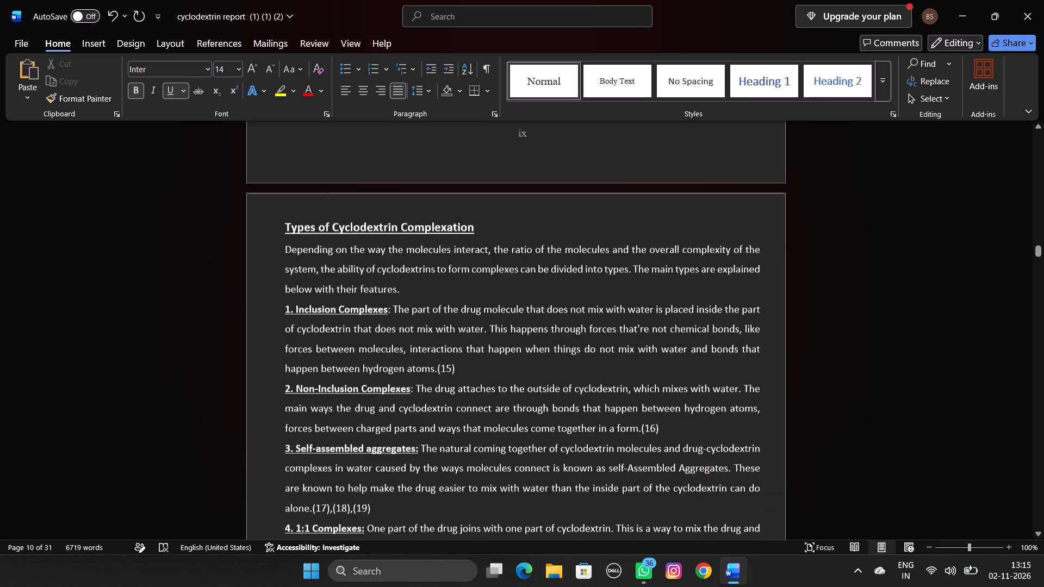
Delete the block of blank lines above the Characteristics of cyclodextrin complexation heading so it starts near the top of its page.
scroll(481, 278, down, 9)
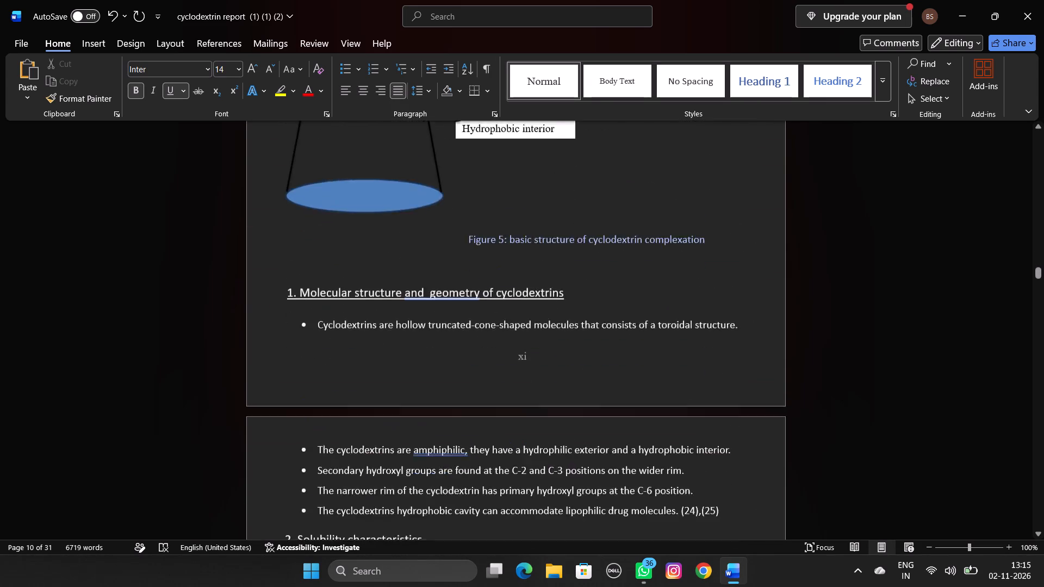
scroll(481, 278, down, 4)
scroll(481, 278, up, 6)
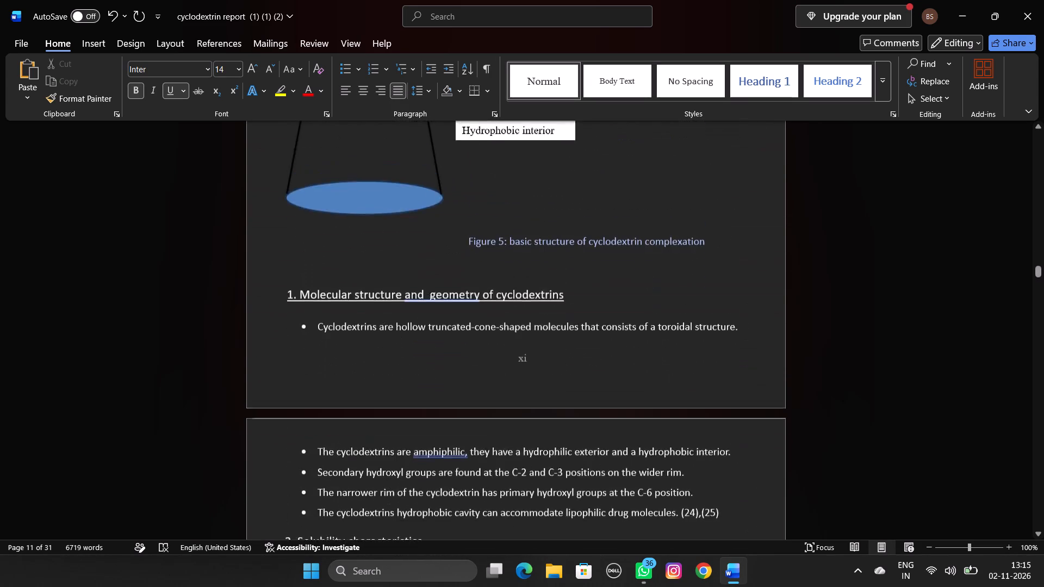
scroll(481, 278, up, 1)
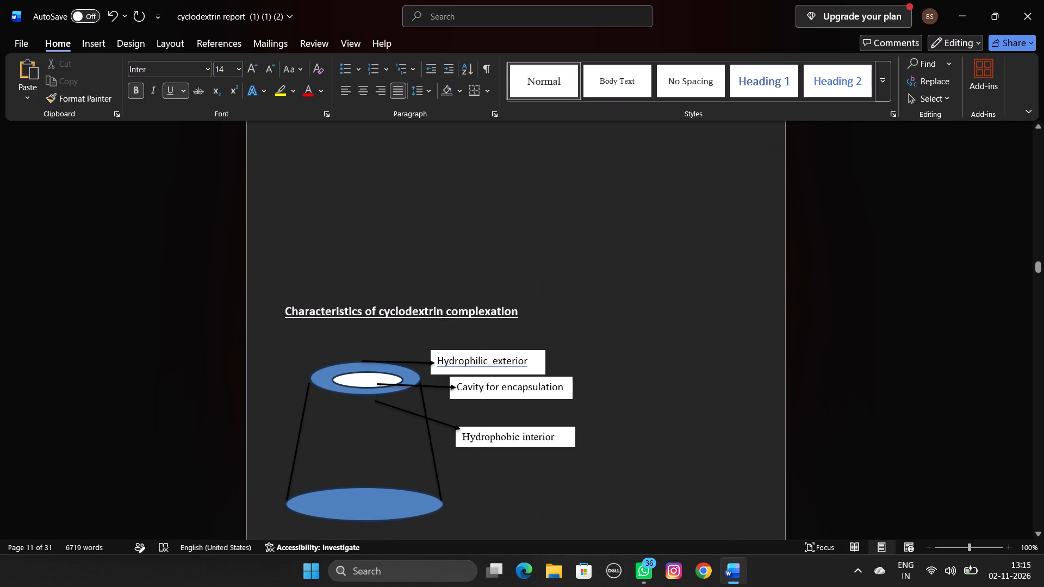
drag(351, 280, 287, 122)
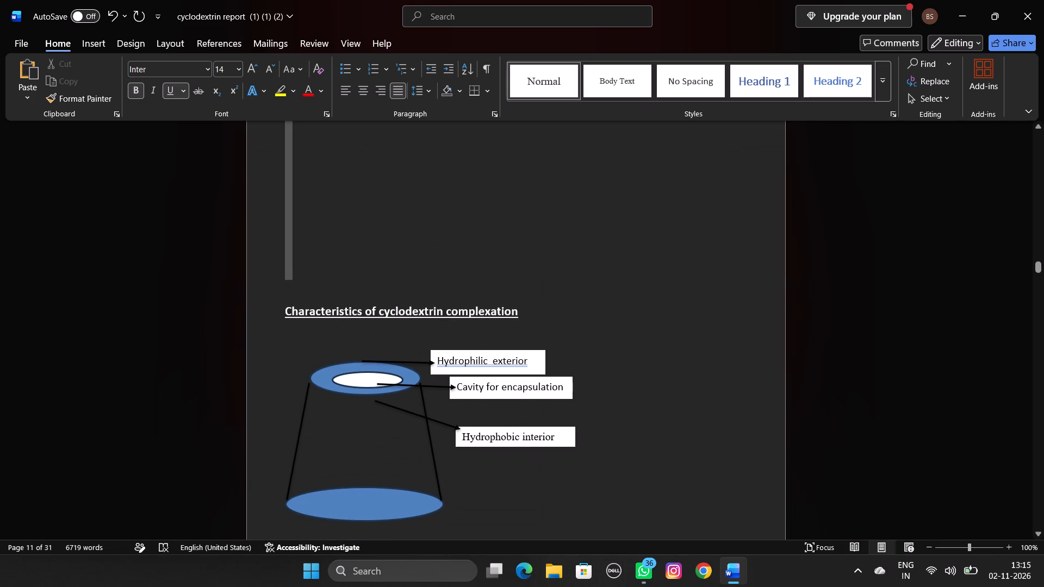
drag(287, 122, 298, 290)
key(BackSpace)
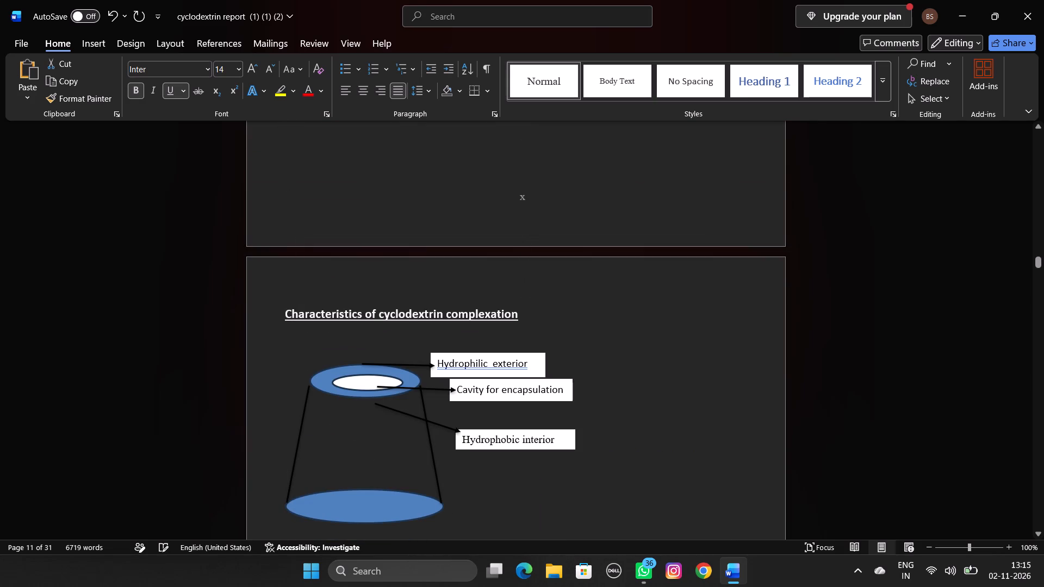
Check the page breaks and spacing from the Types of Cyclodextrin Complexation section through the text under 4. Pharmaceutical Benefits.
scroll(395, 288, down, 6)
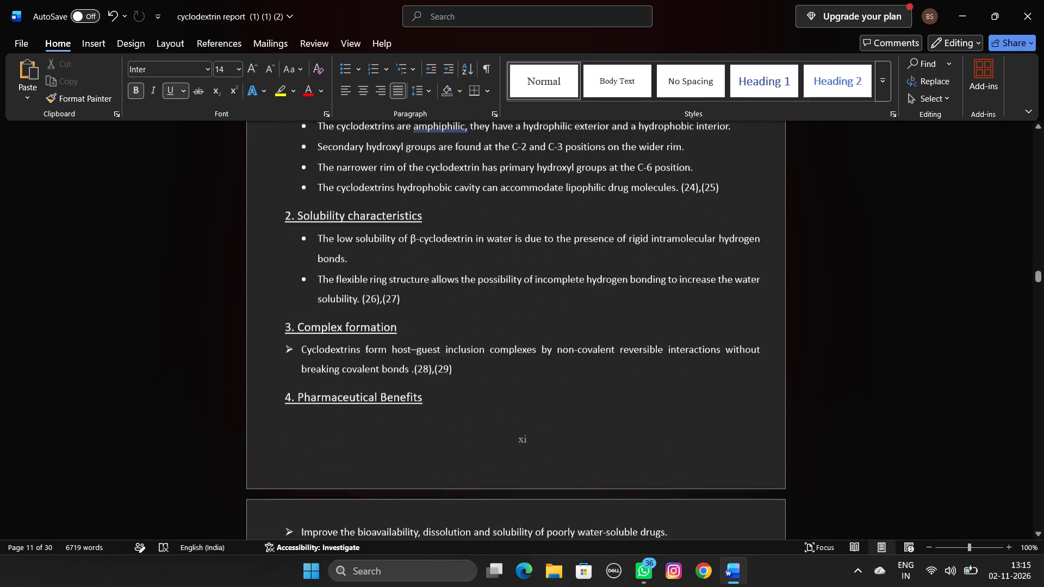
scroll(395, 288, down, 5)
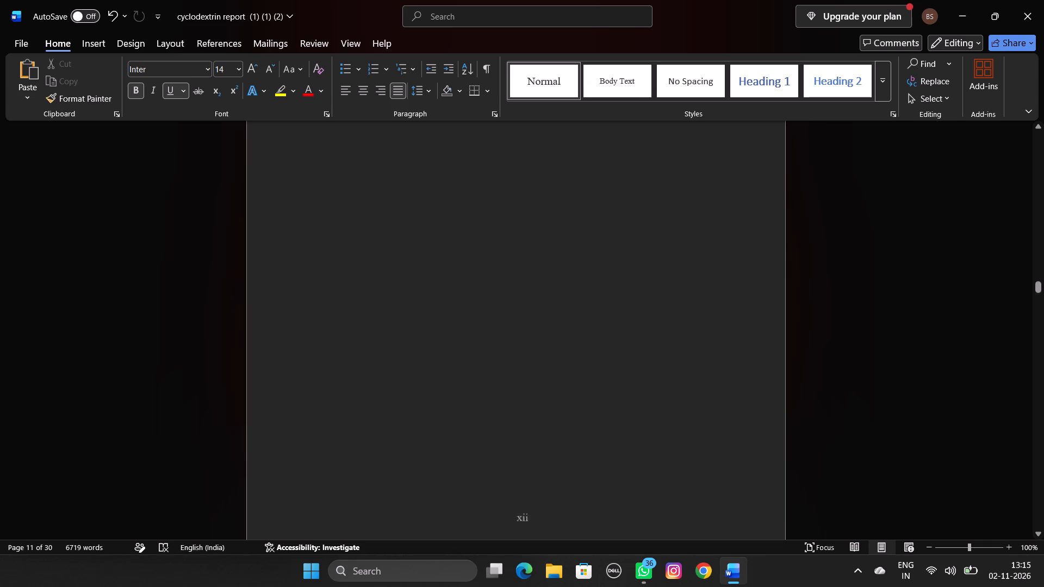
scroll(395, 288, down, 2)
scroll(395, 288, up, 4)
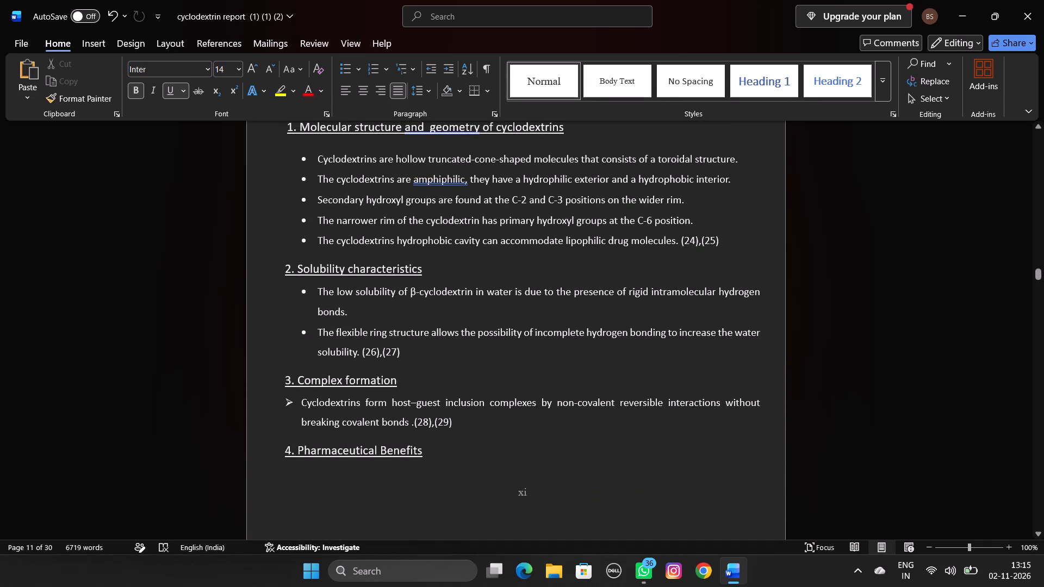
scroll(395, 288, down, 6)
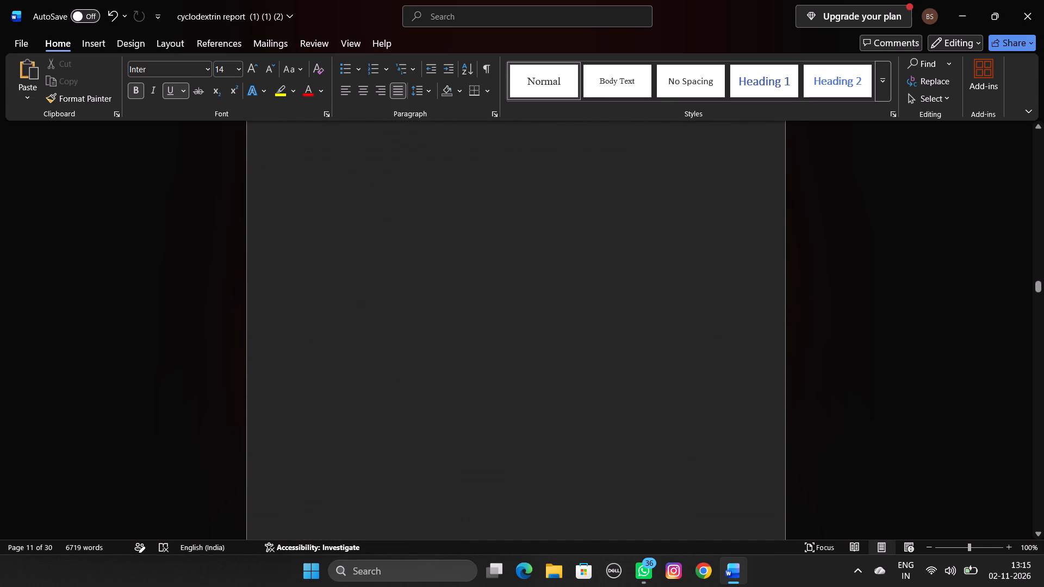
scroll(395, 288, down, 4)
scroll(395, 288, up, 10)
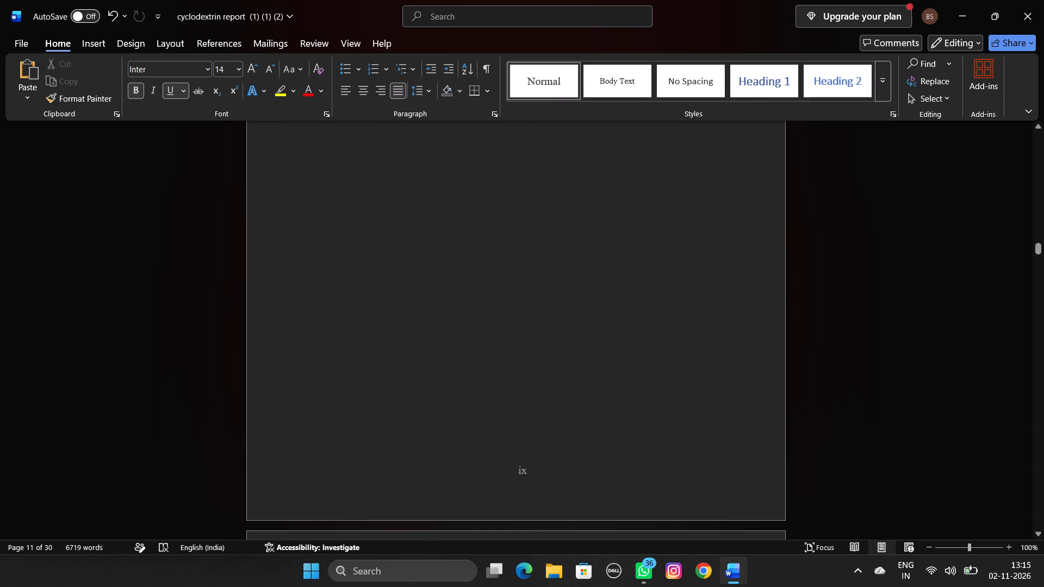
scroll(395, 288, down, 1)
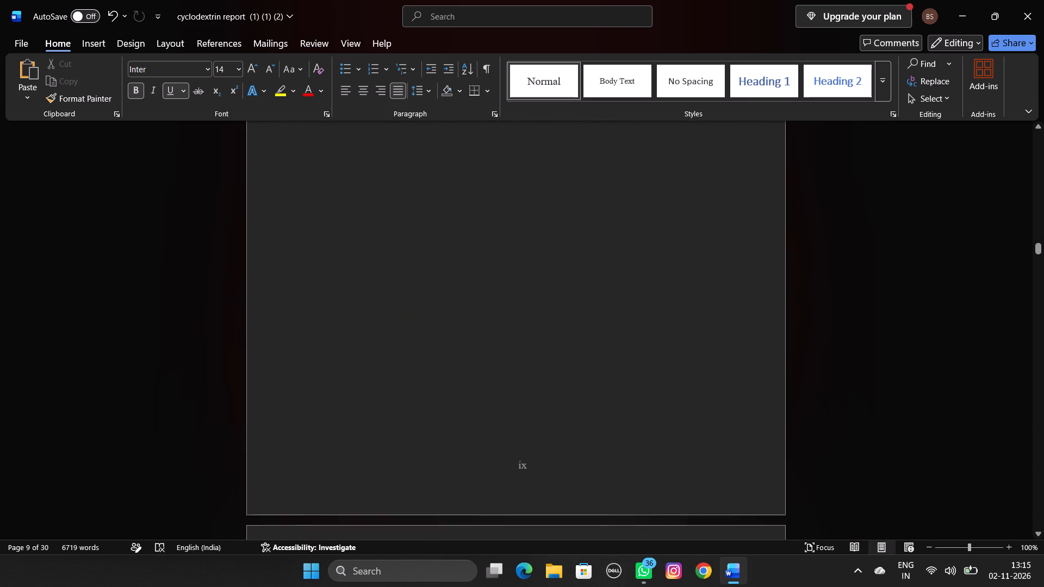
scroll(395, 288, down, 5)
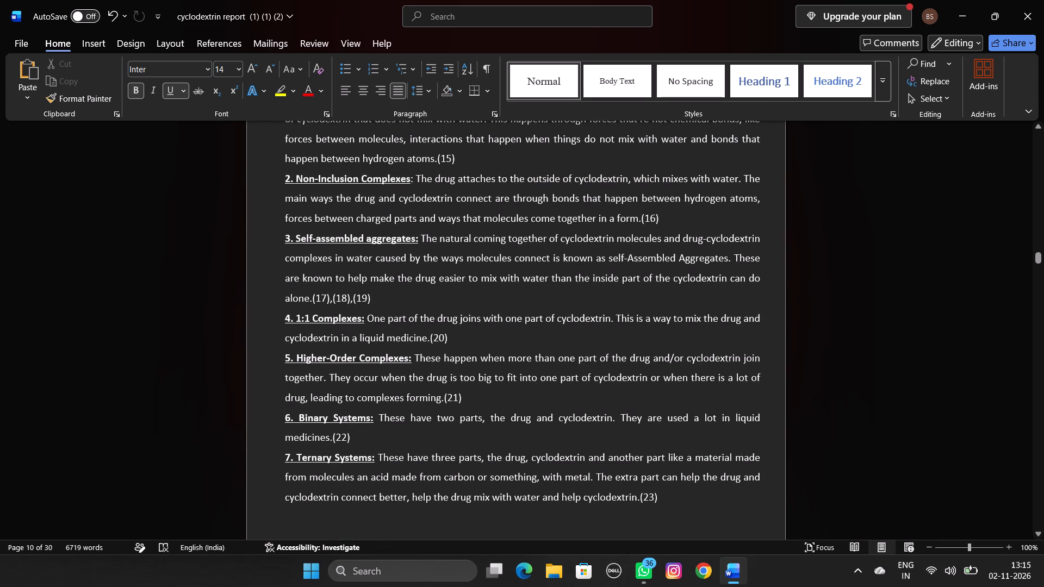
scroll(395, 288, down, 4)
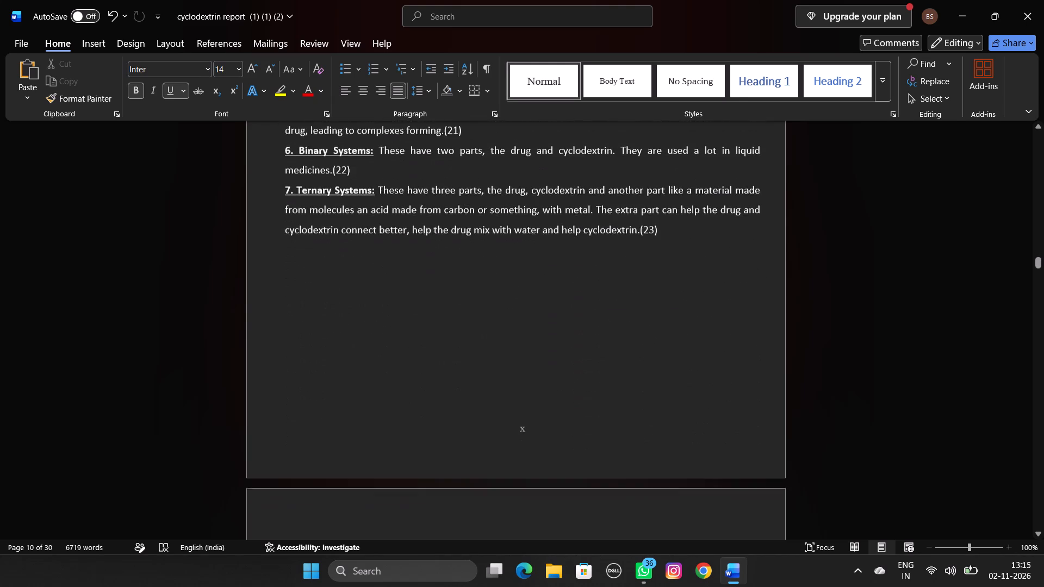
scroll(395, 288, down, 4)
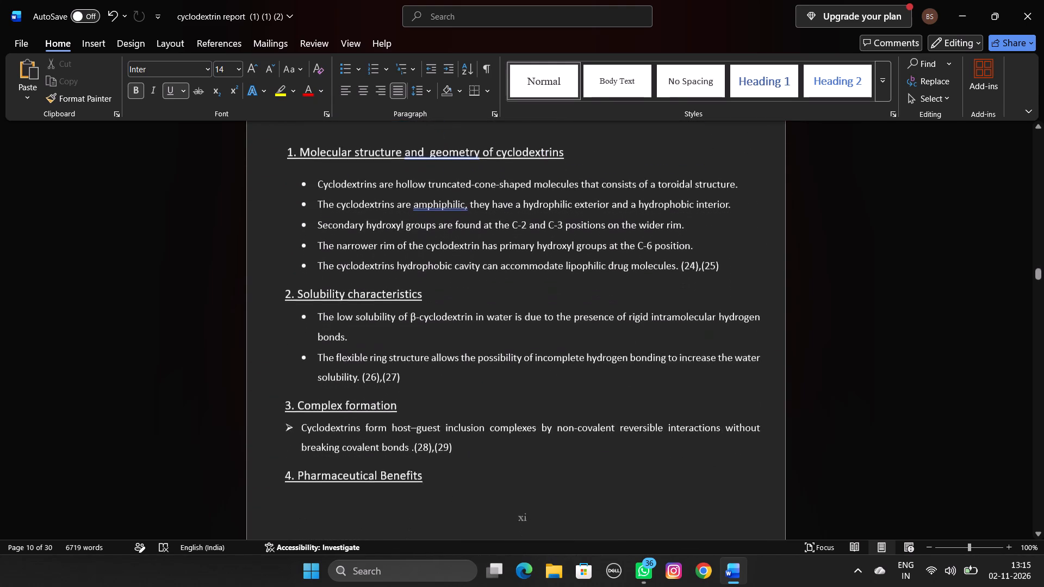
scroll(395, 288, down, 4)
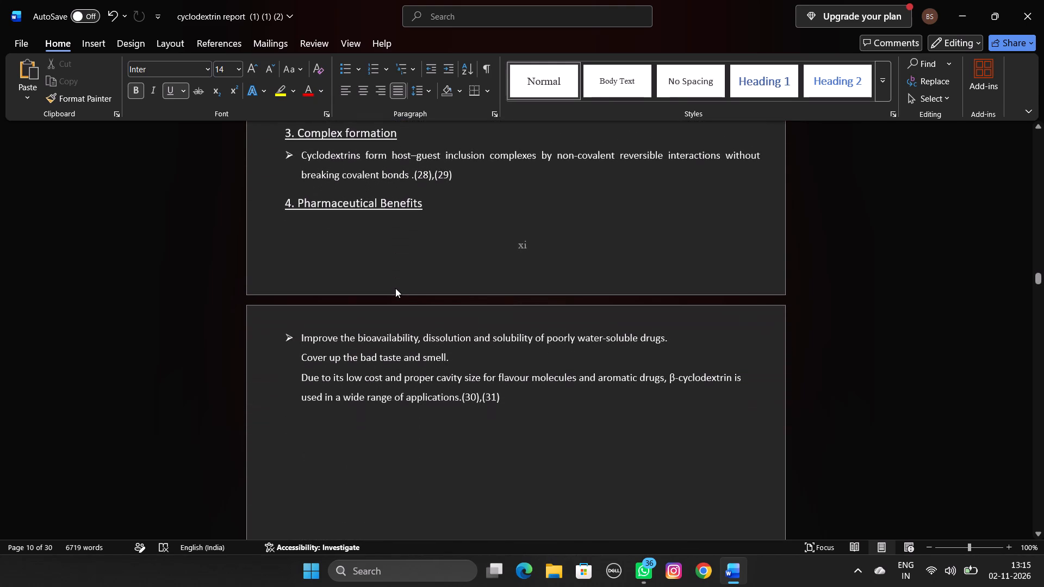
scroll(395, 288, up, 1)
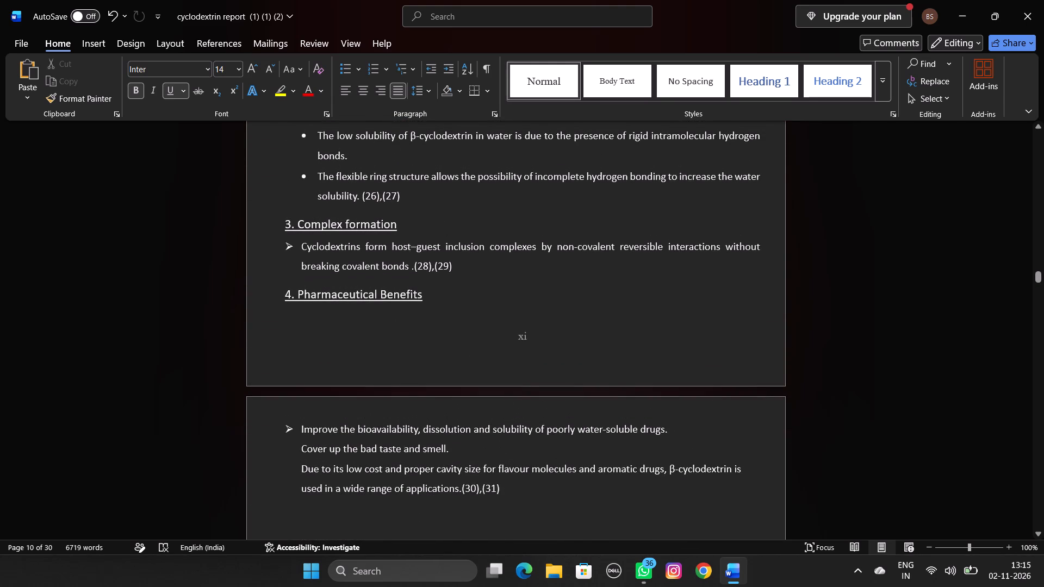
scroll(471, 354, up, 3)
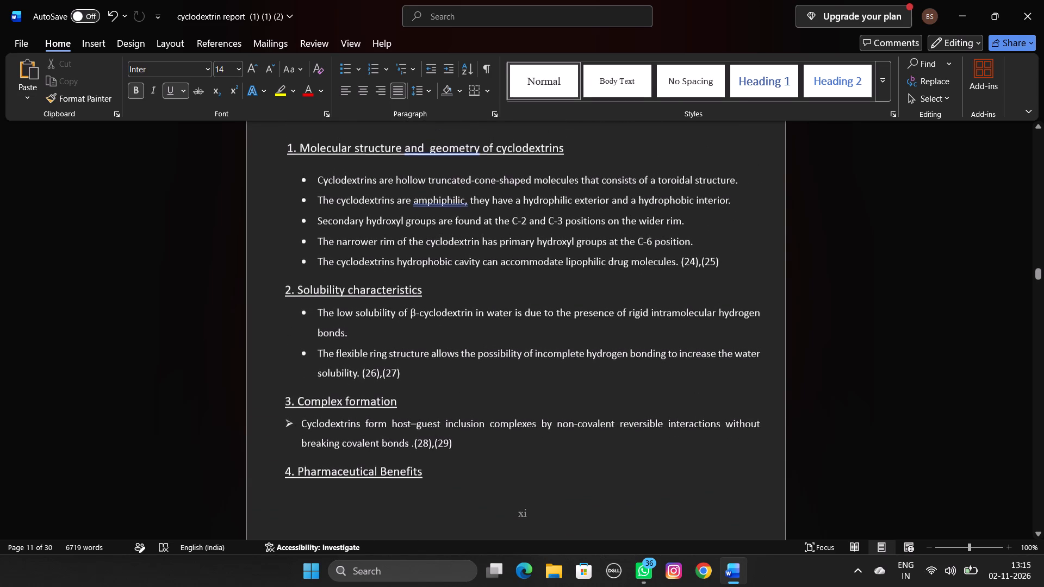
scroll(471, 354, up, 1)
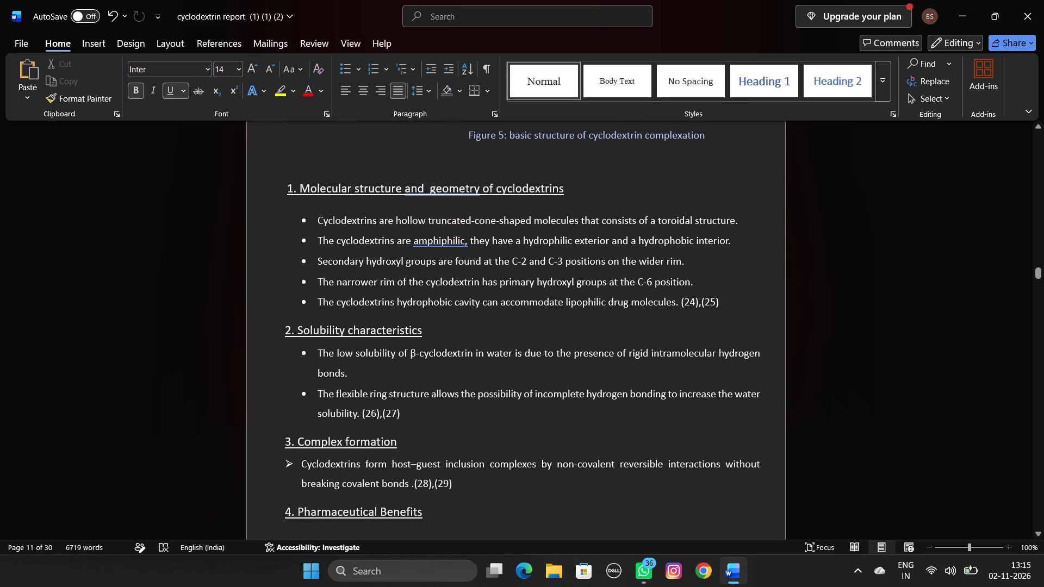
click(457, 395)
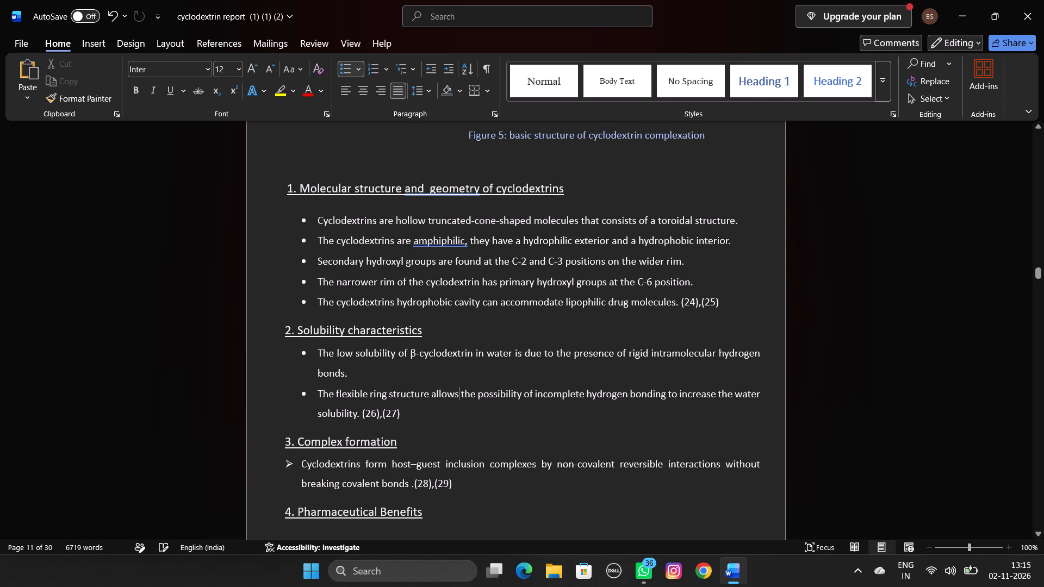
scroll(457, 395, down, 1)
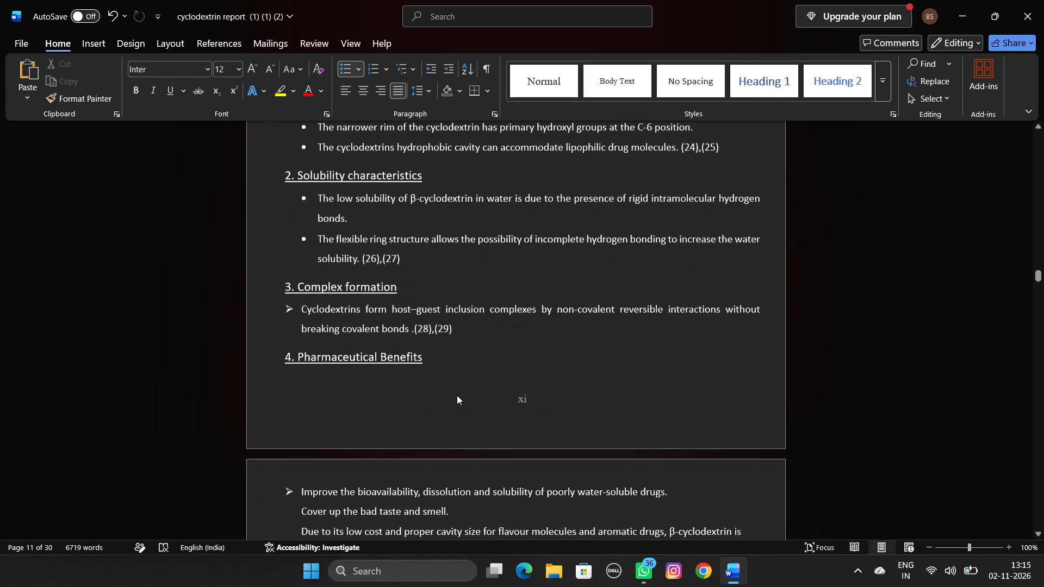
Remove the slight indent and the blank line above the heading 1. Molecular structure and geometry of cyclodextrins, below the Figure 5 caption.
click(433, 487)
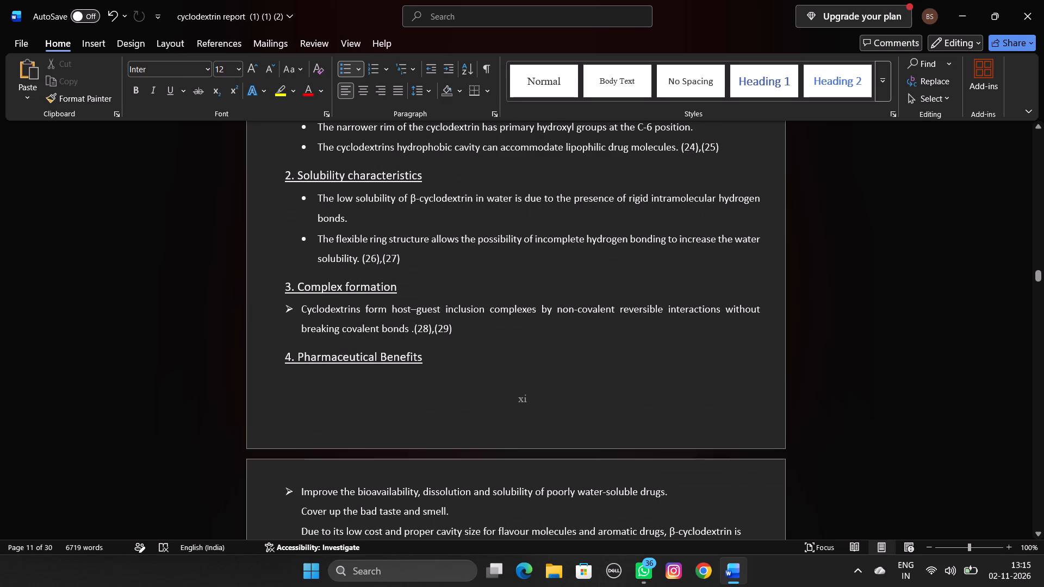
click(387, 293)
scroll(387, 293, up, 2)
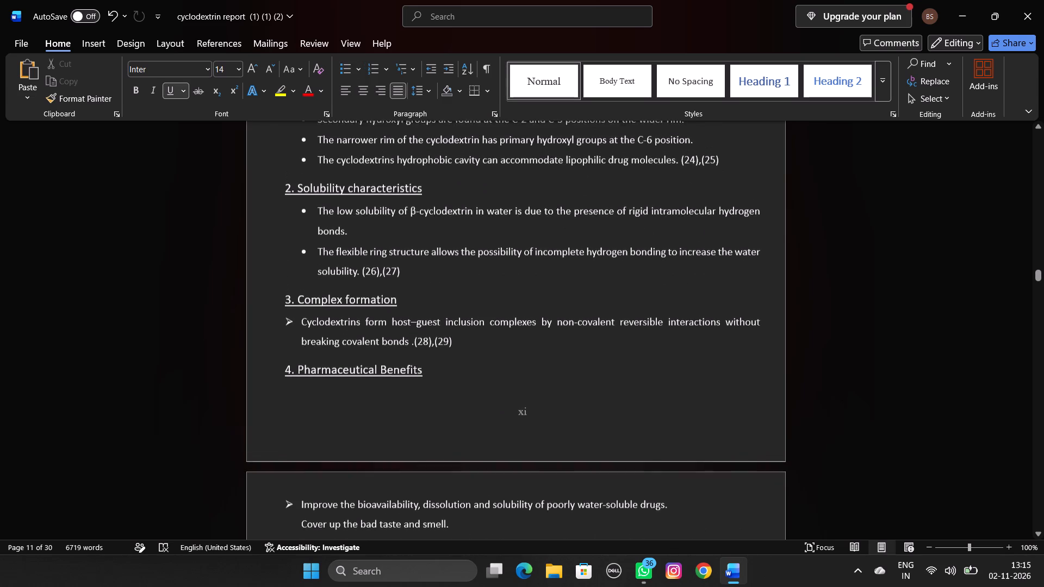
scroll(387, 293, up, 5)
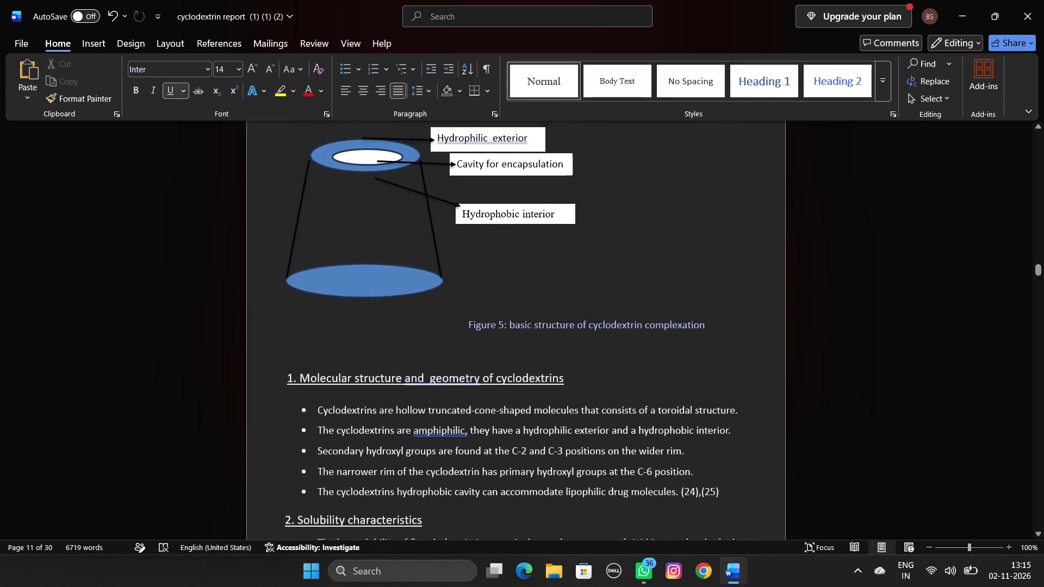
scroll(387, 293, up, 2)
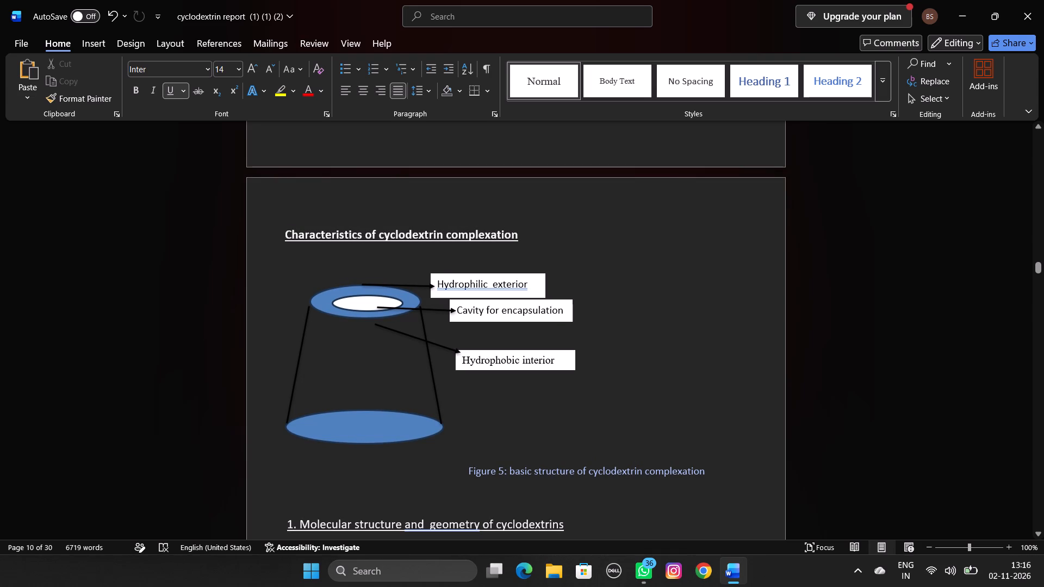
click(288, 526)
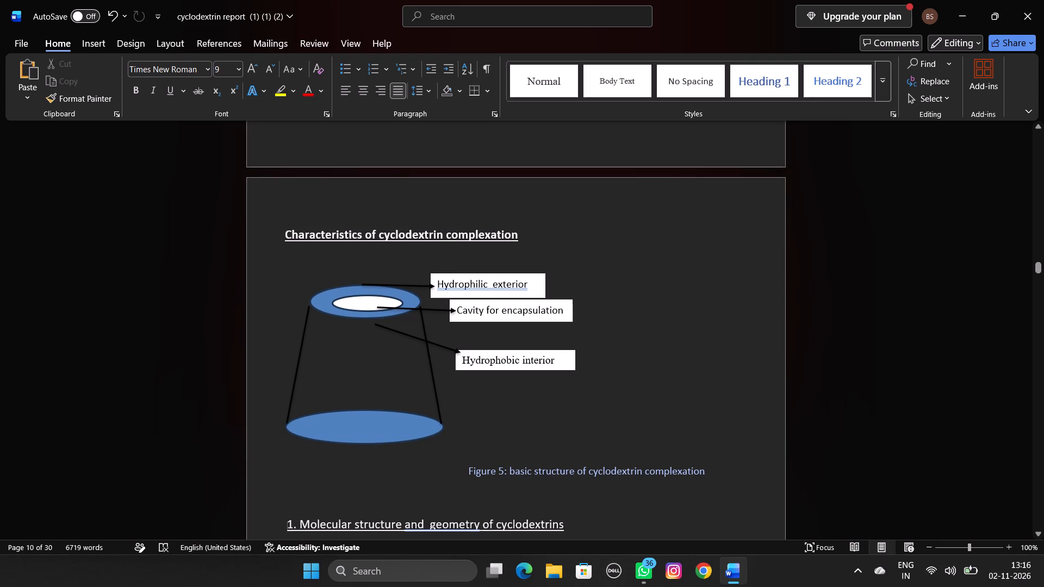
key(BackSpace)
key(BackSpace)
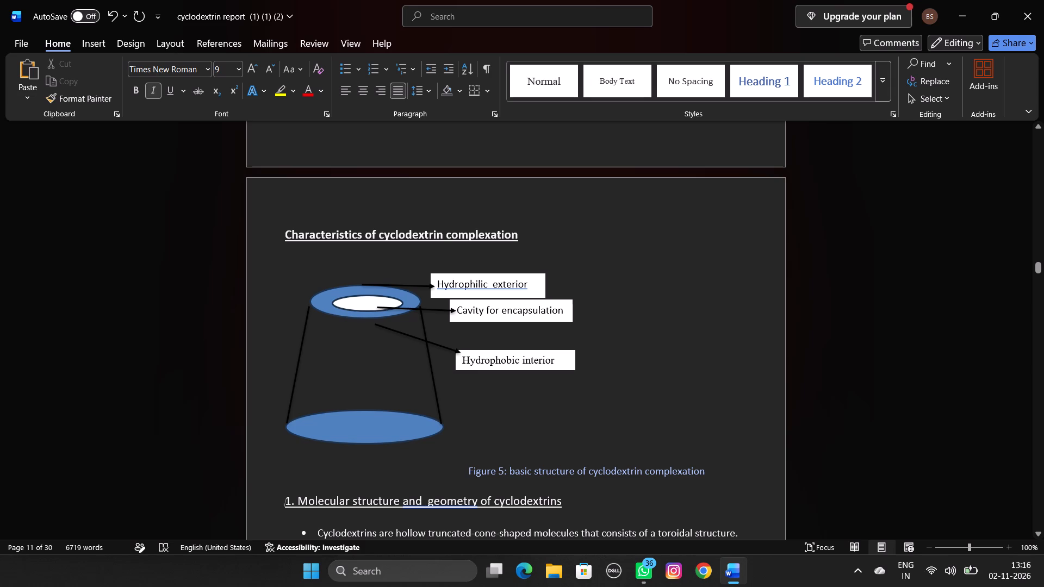
Check how the numbered sections from 1. Molecular structure to 4. Pharmaceutical Benefits fall across the page break.
drag(290, 504, 398, 496)
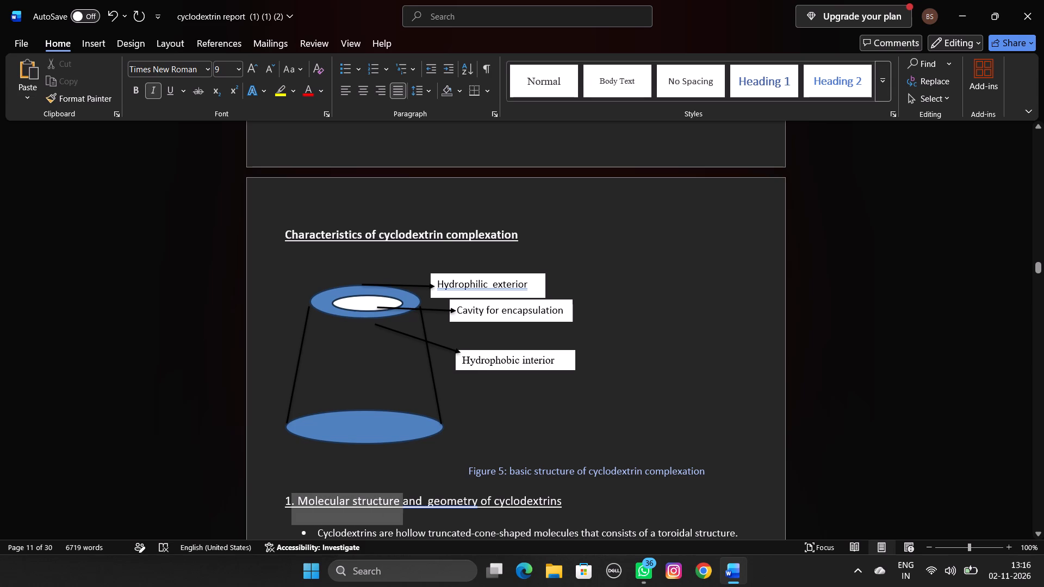
drag(398, 496, 574, 501)
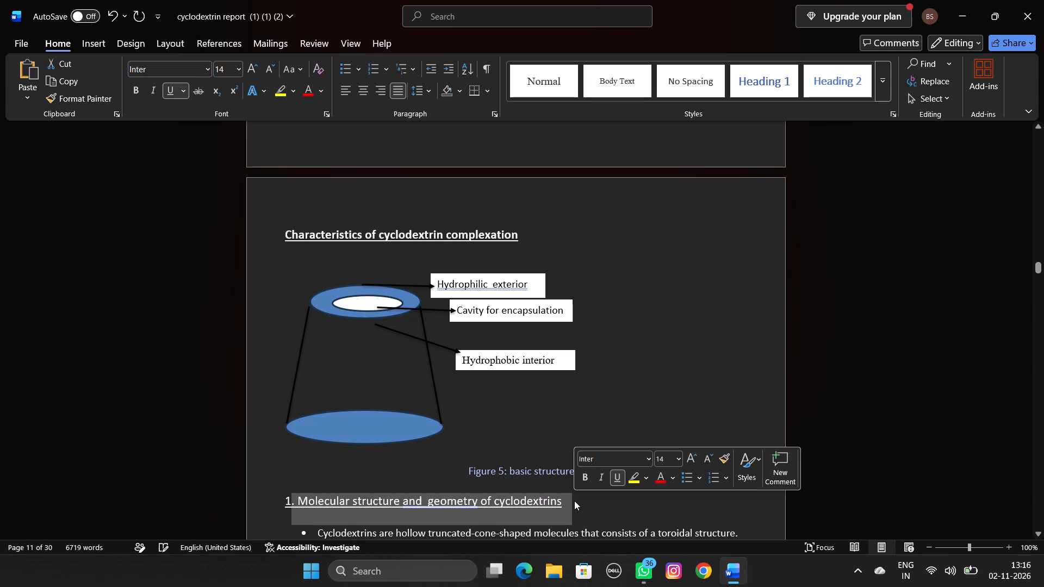
click(283, 492)
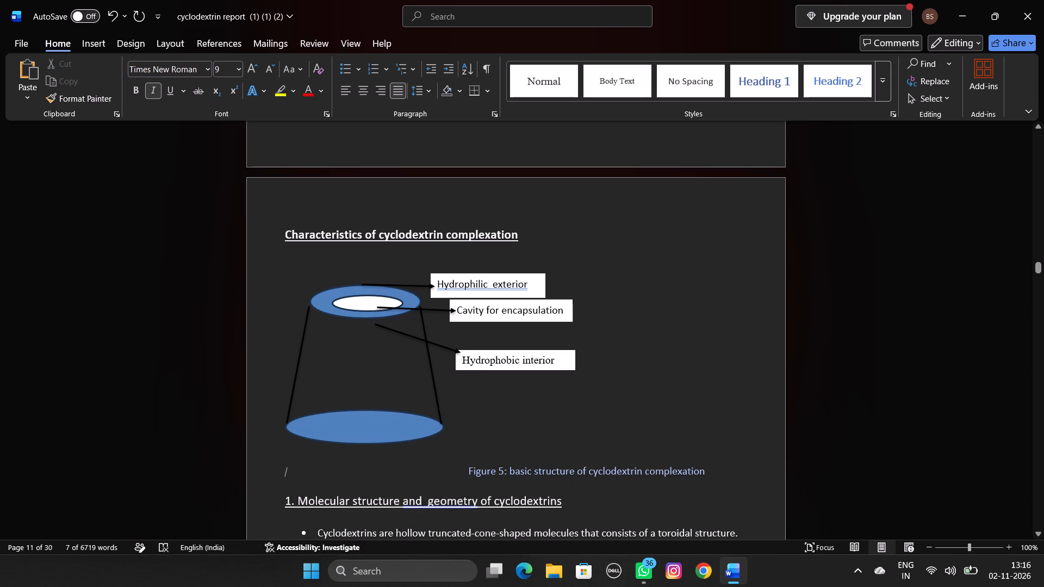
scroll(283, 492, down, 7)
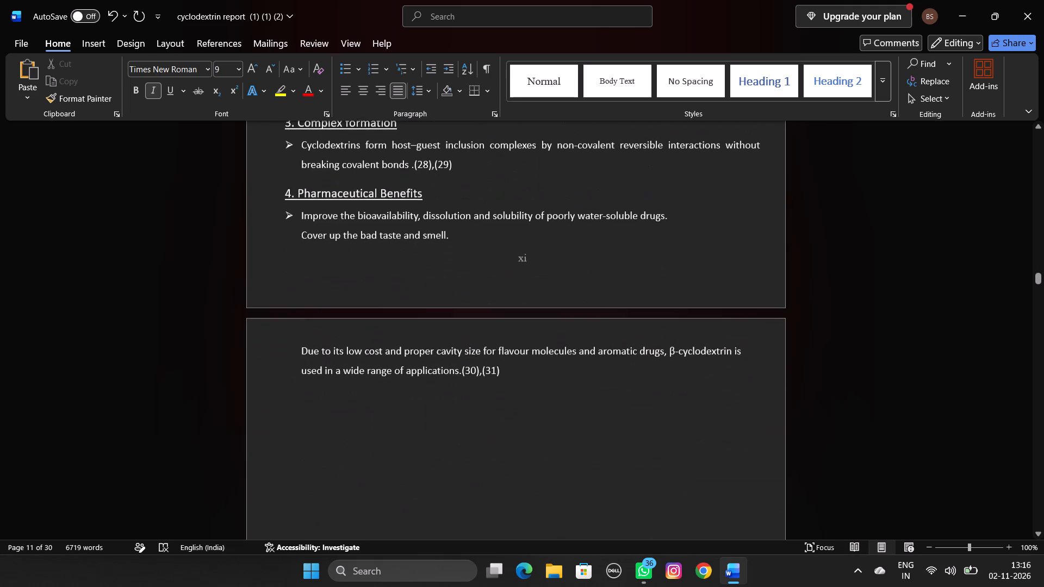
scroll(283, 492, up, 3)
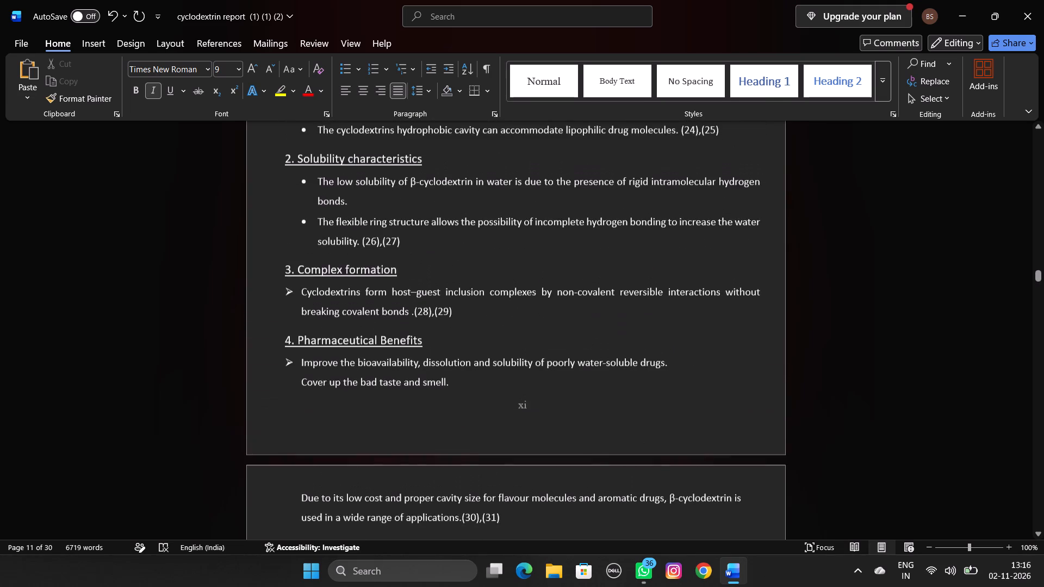
scroll(283, 492, up, 1)
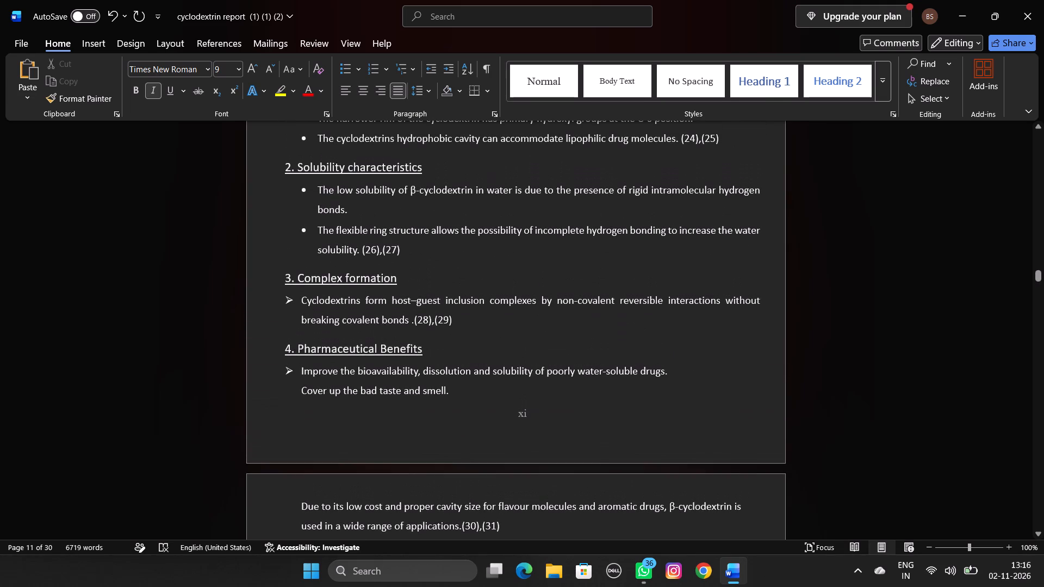
scroll(455, 305, up, 1)
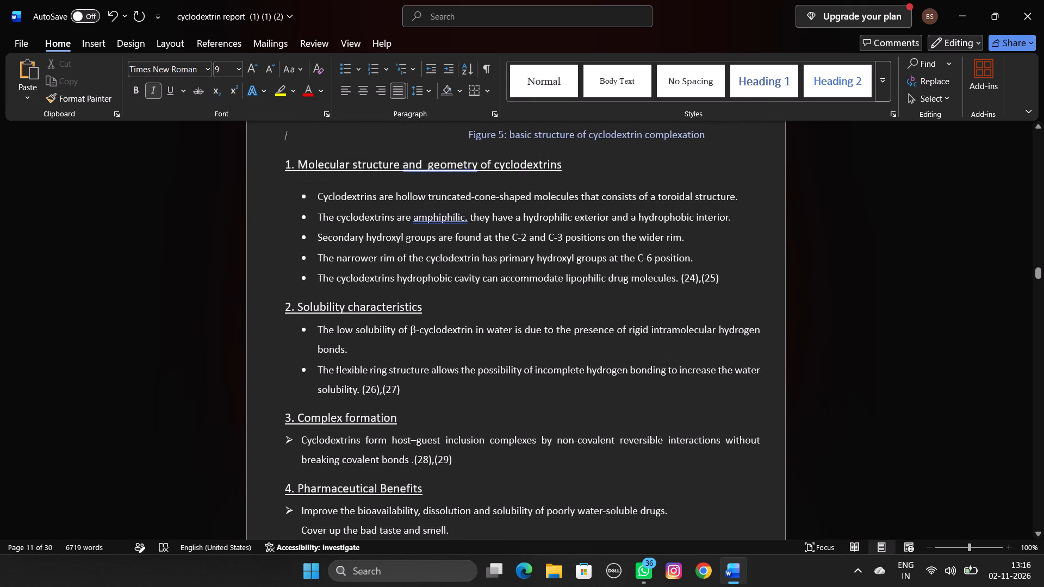
scroll(455, 305, up, 1)
scroll(409, 310, up, 1)
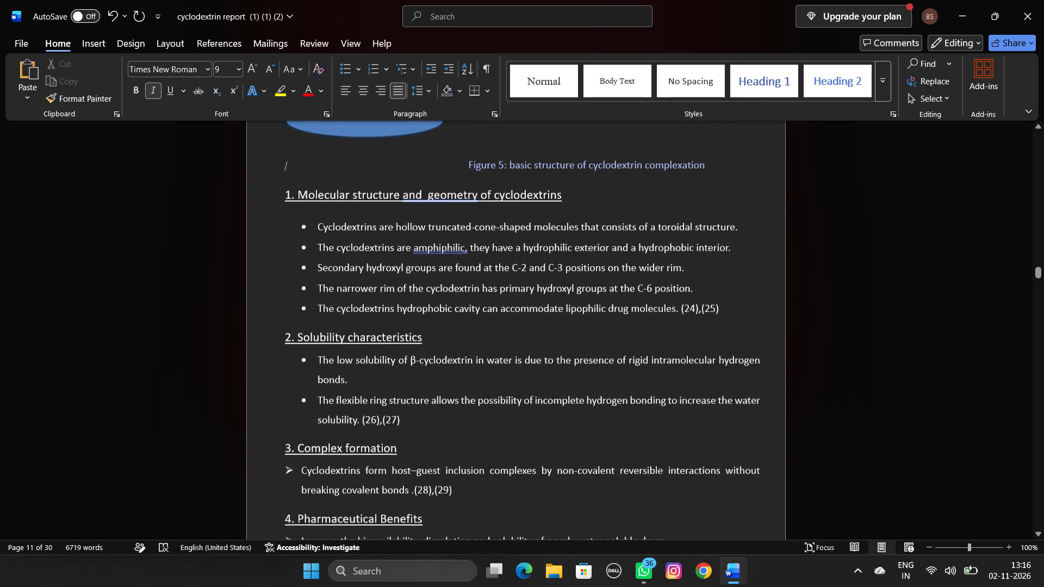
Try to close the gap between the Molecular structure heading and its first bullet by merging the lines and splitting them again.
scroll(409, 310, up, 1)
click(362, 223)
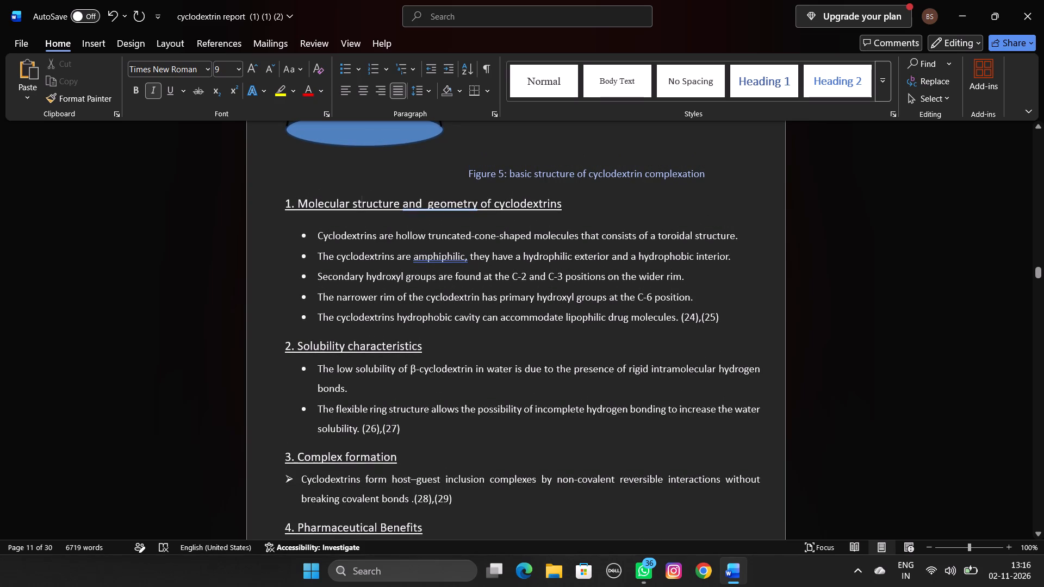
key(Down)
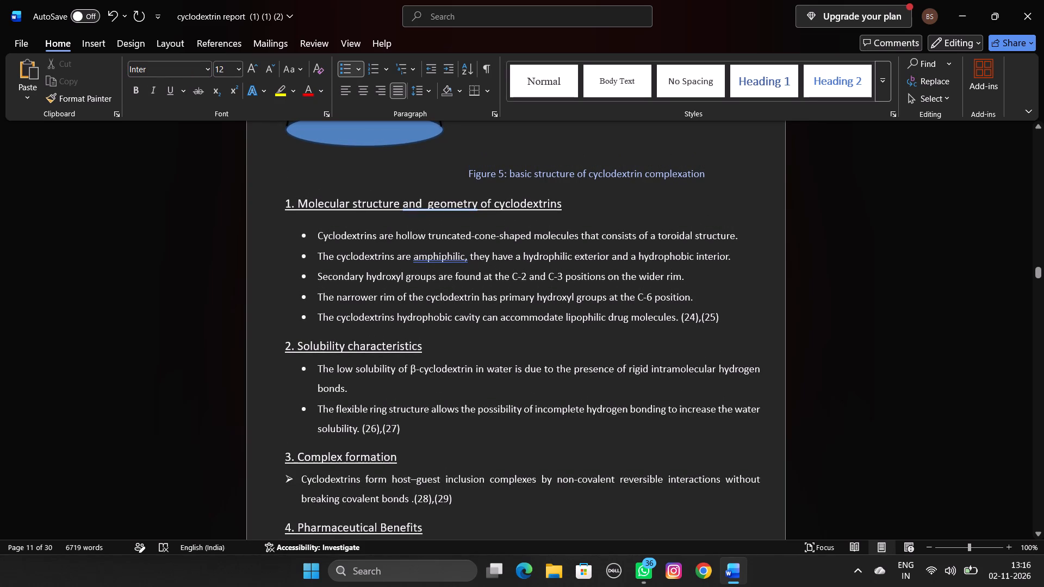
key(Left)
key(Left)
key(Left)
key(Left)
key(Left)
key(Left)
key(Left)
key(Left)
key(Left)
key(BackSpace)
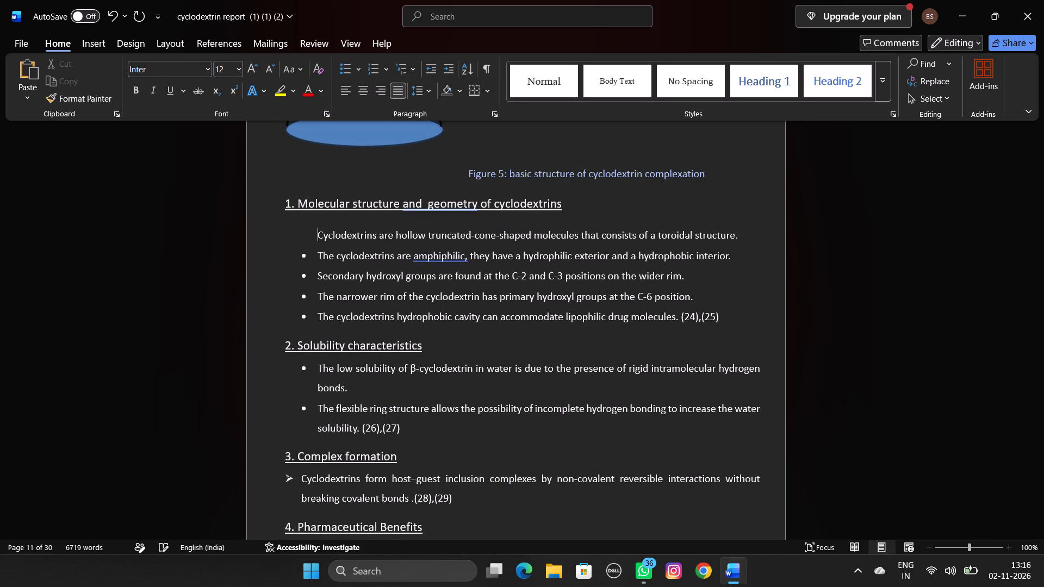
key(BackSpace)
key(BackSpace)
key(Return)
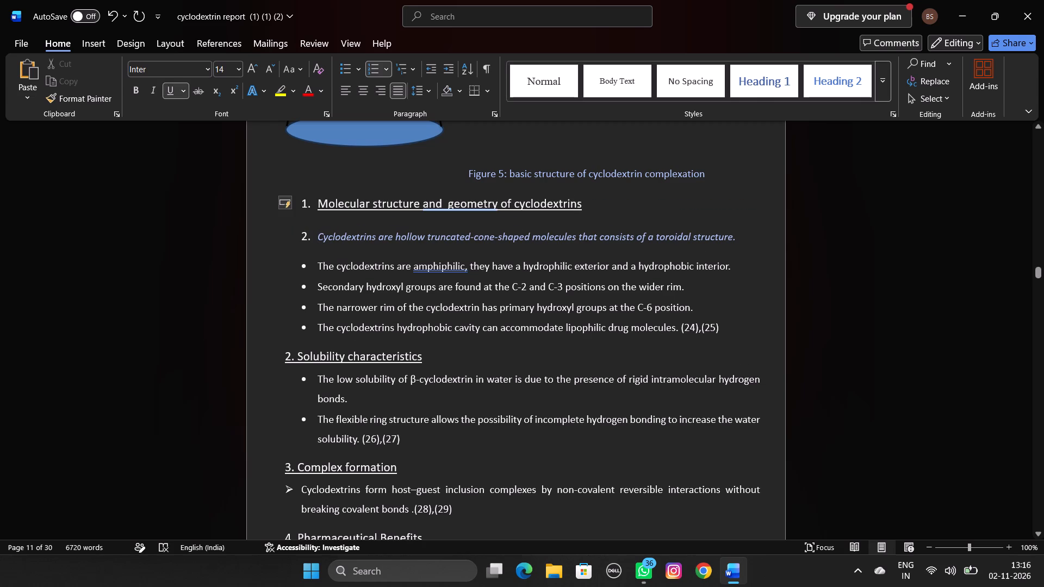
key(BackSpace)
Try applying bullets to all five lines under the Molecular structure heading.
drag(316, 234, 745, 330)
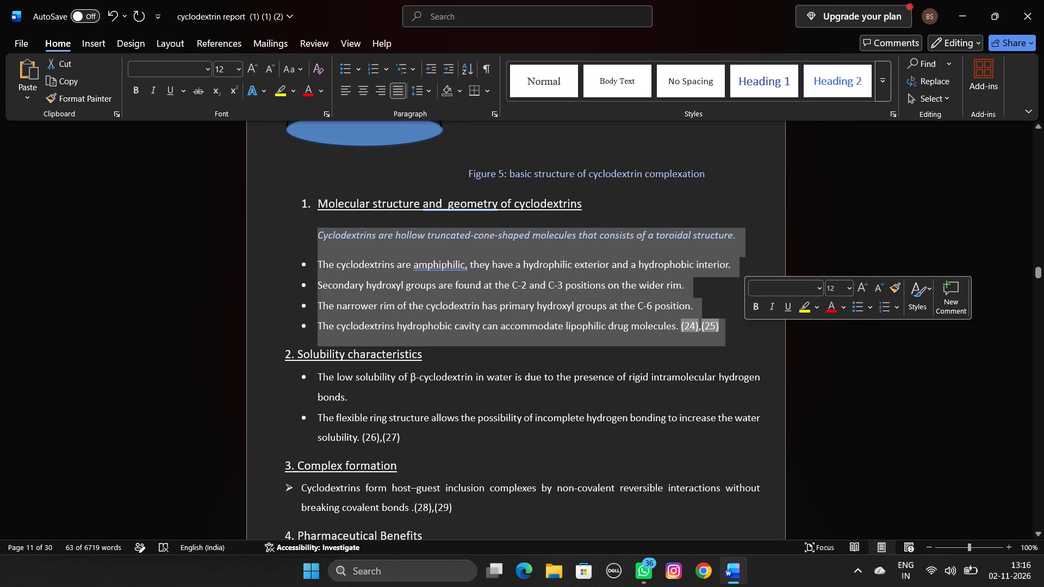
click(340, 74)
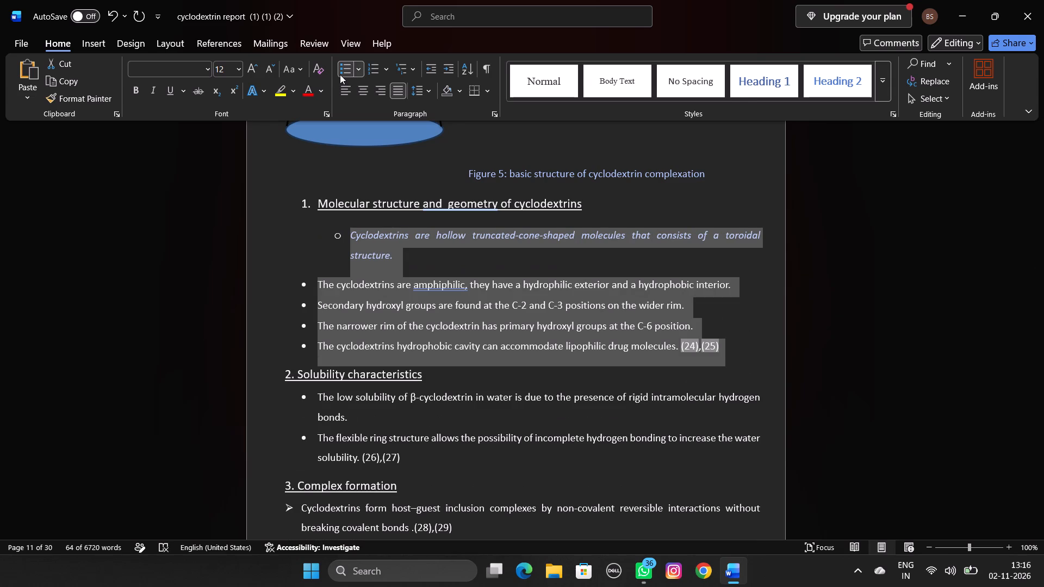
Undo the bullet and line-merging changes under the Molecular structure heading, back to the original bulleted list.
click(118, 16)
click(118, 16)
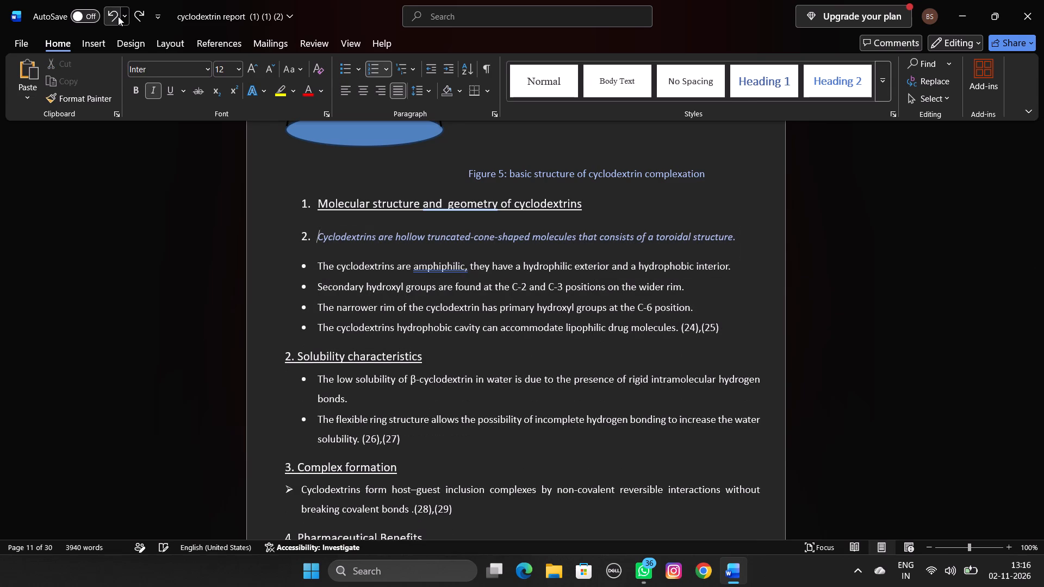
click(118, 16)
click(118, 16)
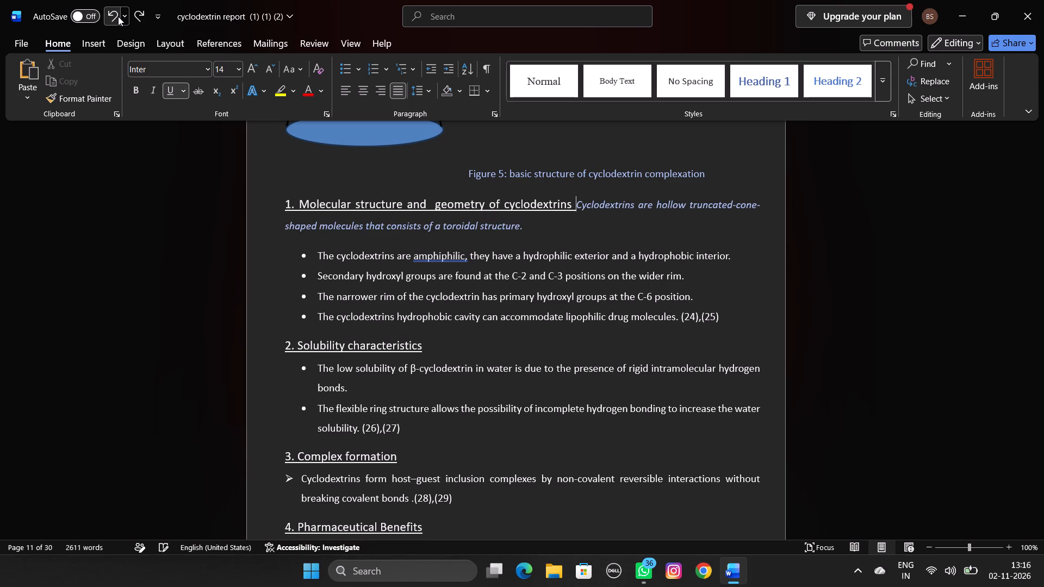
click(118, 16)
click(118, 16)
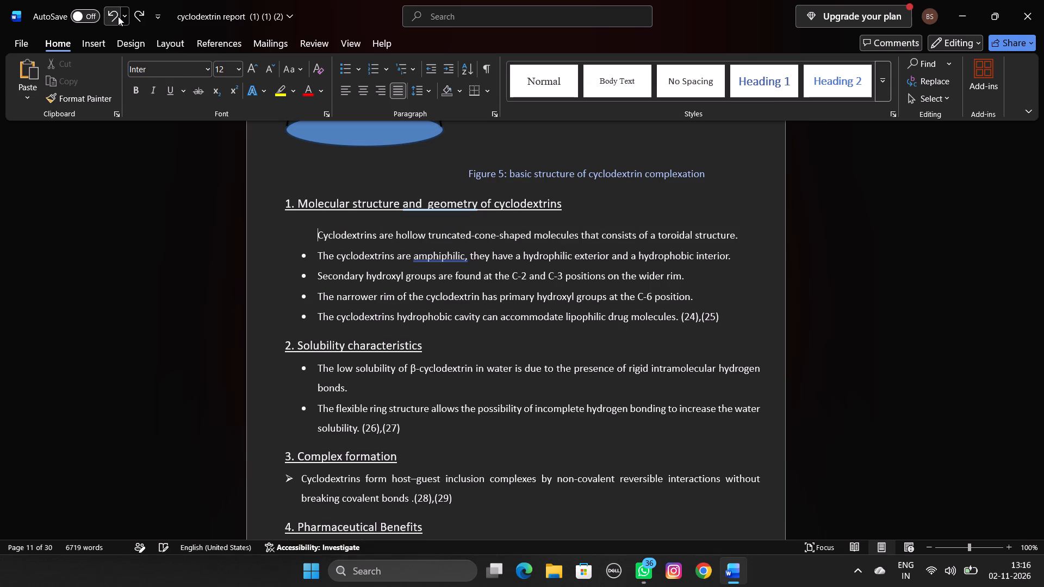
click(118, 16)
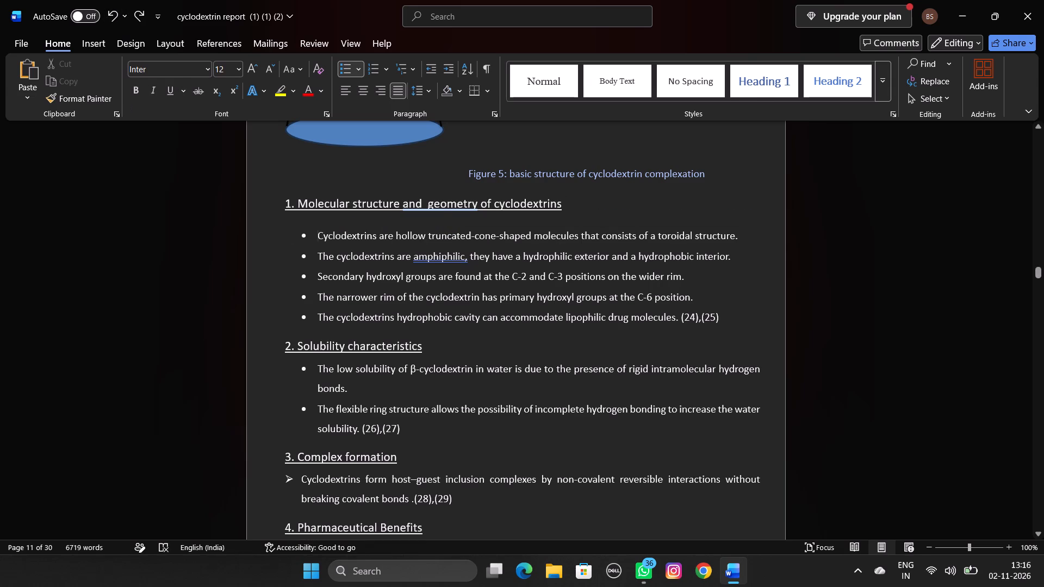
Set the font size of the heading 1. Molecular structure and geometry of cyclodextrins to 12.
click(217, 251)
click(320, 263)
scroll(320, 263, down, 2)
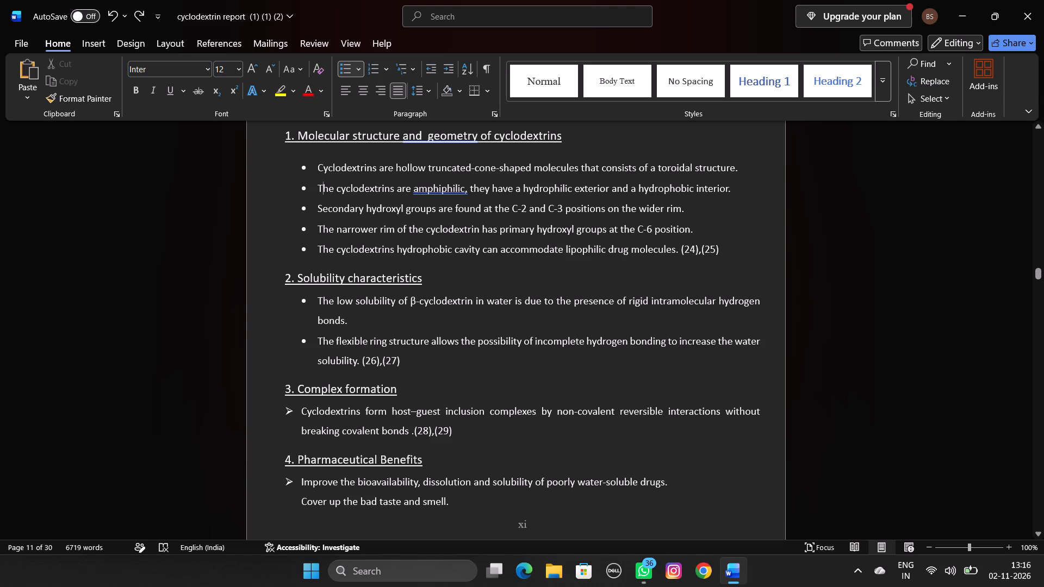
drag(408, 149, 318, 155)
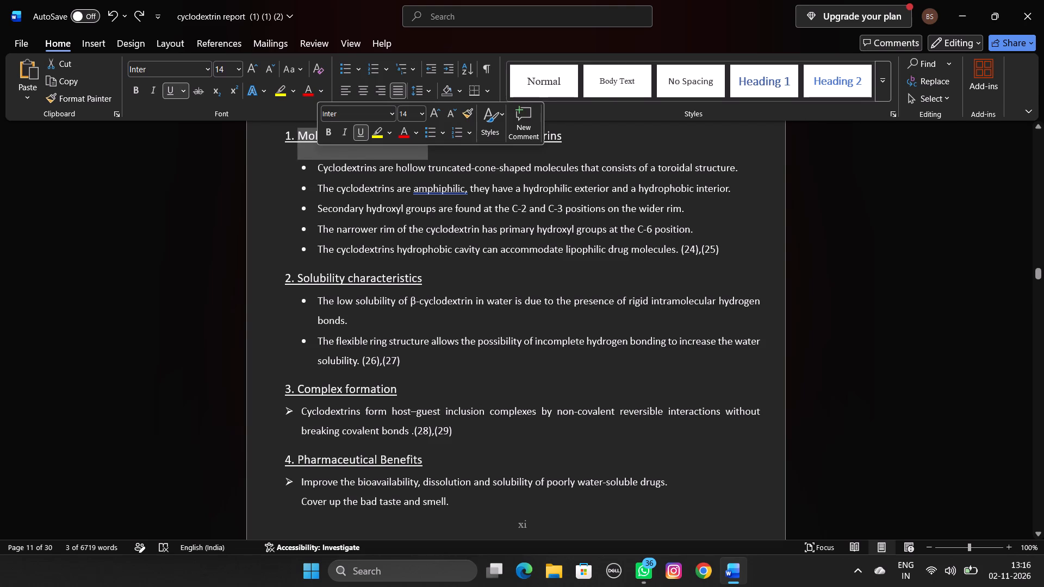
click(601, 152)
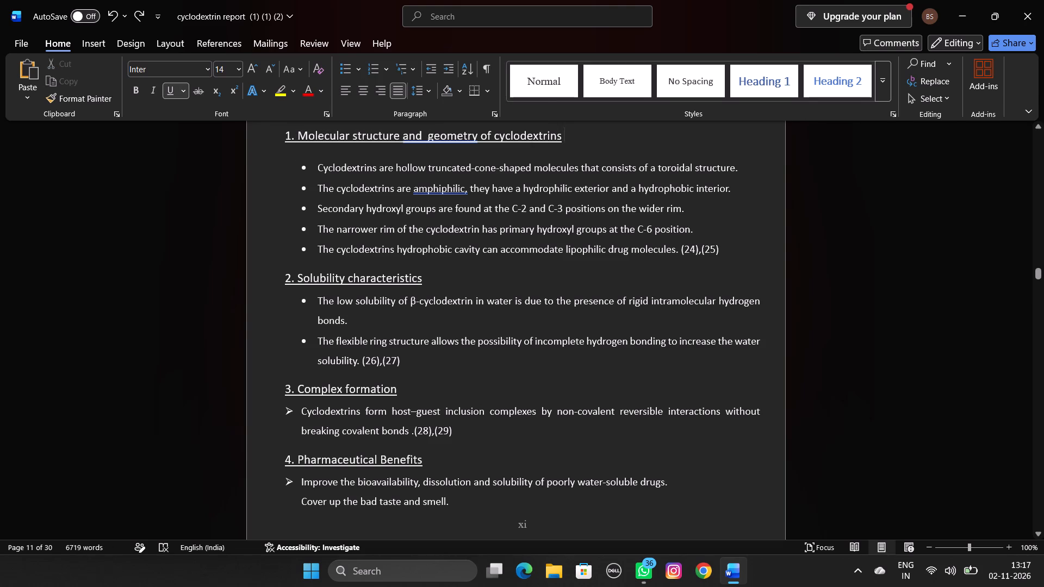
drag(562, 139, 350, 143)
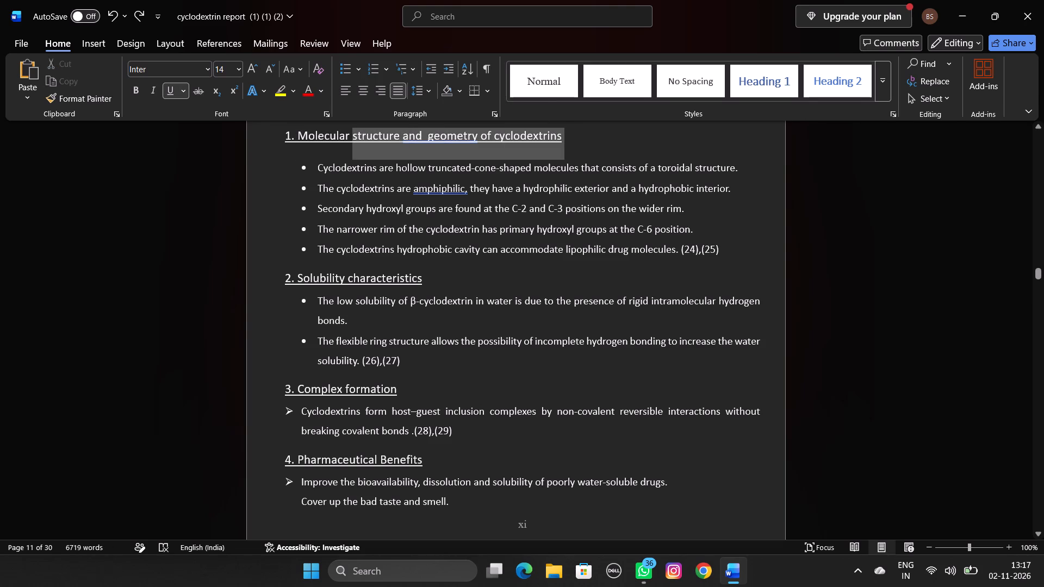
drag(350, 143, 291, 134)
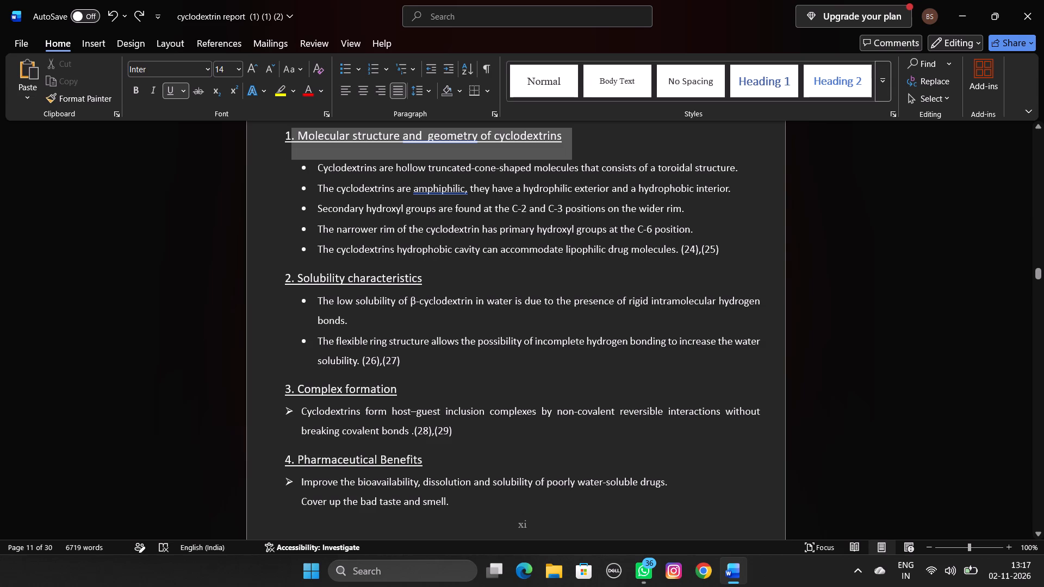
drag(291, 134, 287, 132)
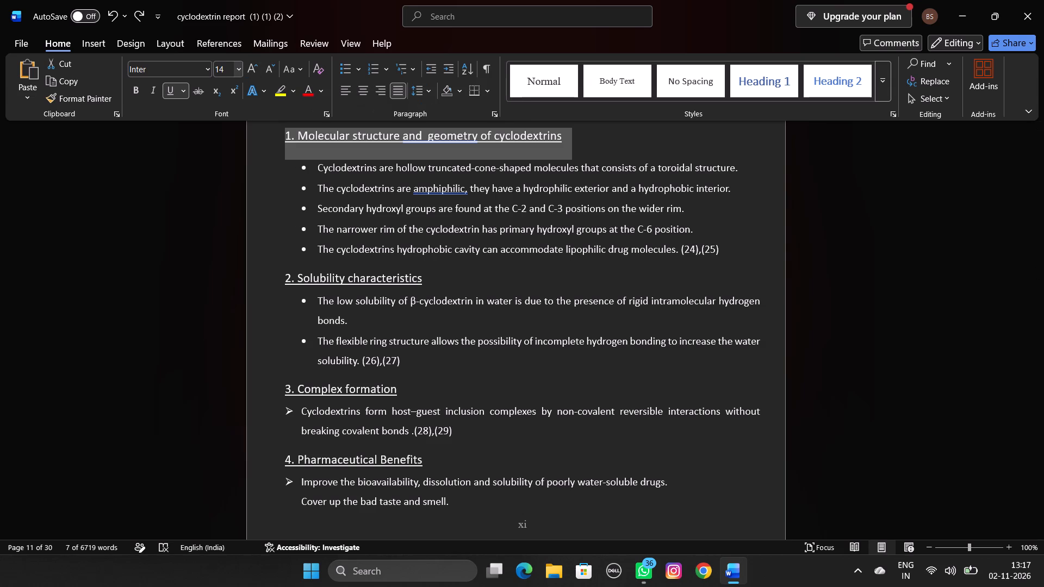
click(227, 68)
key(BackSpace)
text(12)
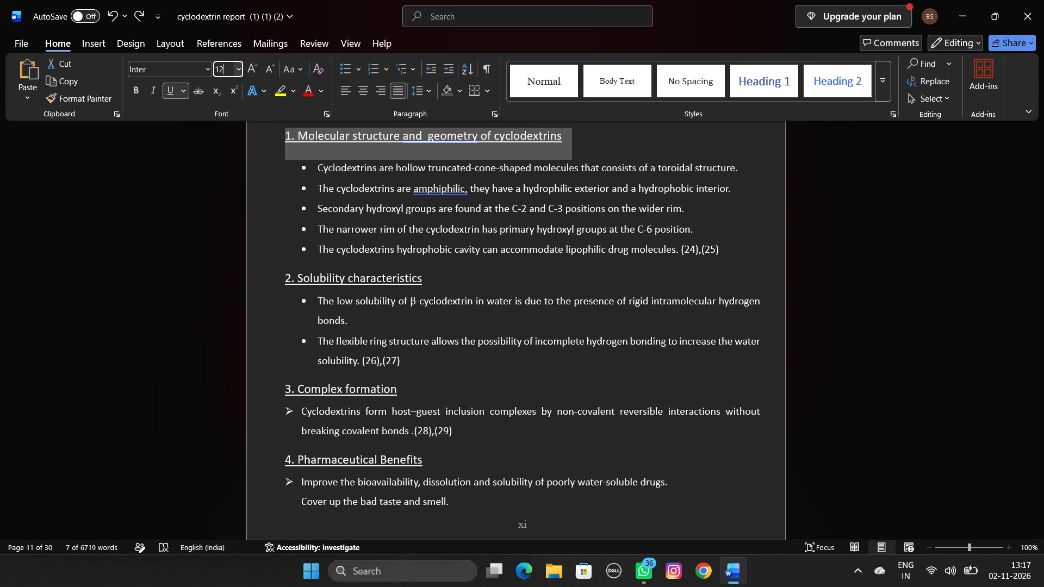
key(Return)
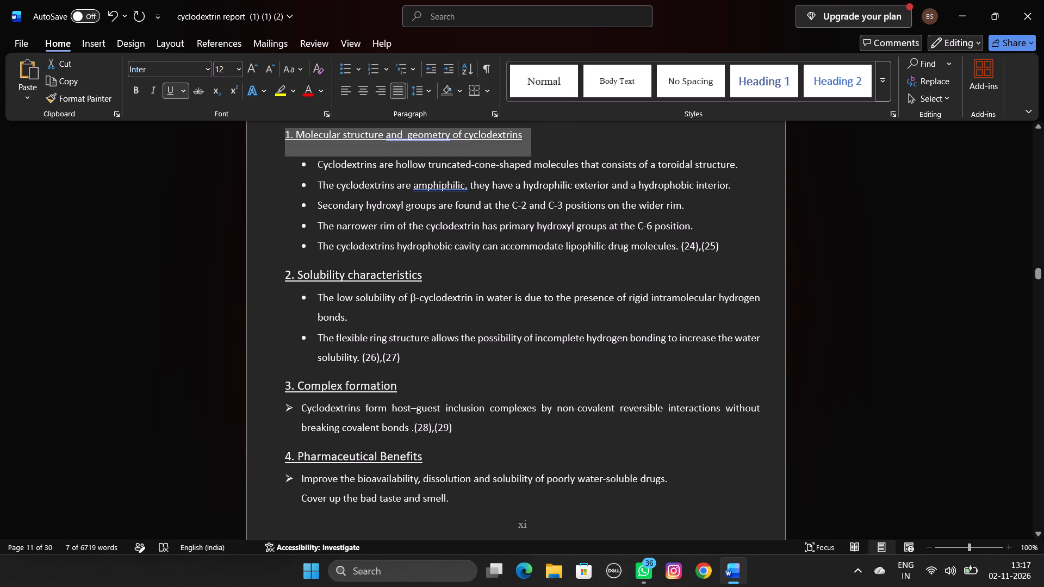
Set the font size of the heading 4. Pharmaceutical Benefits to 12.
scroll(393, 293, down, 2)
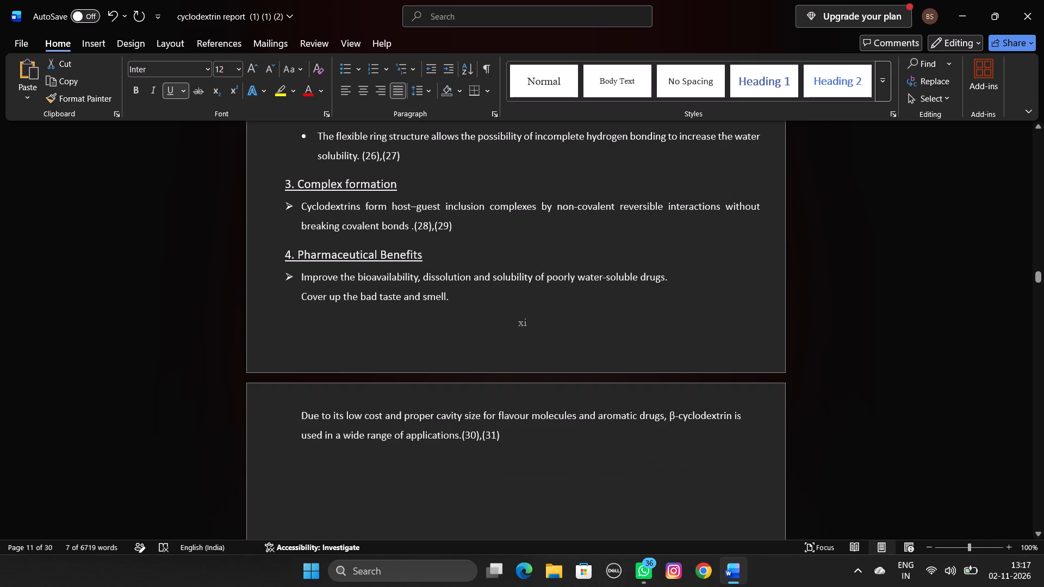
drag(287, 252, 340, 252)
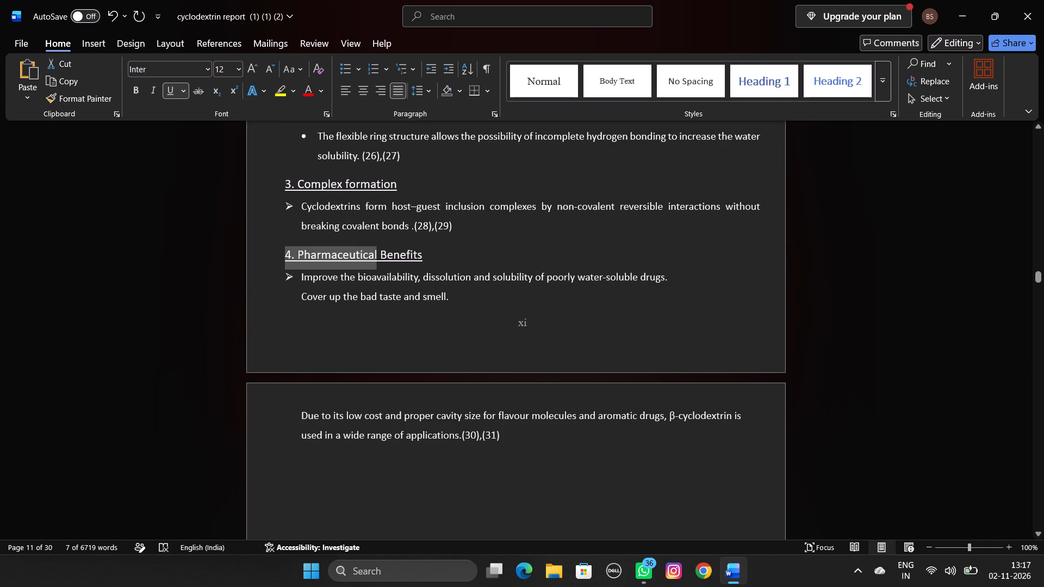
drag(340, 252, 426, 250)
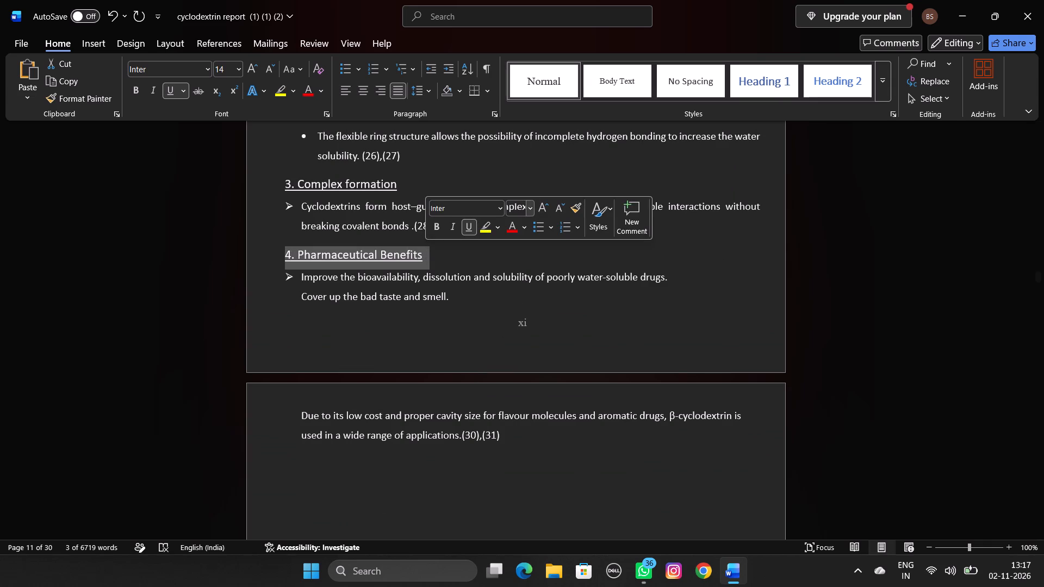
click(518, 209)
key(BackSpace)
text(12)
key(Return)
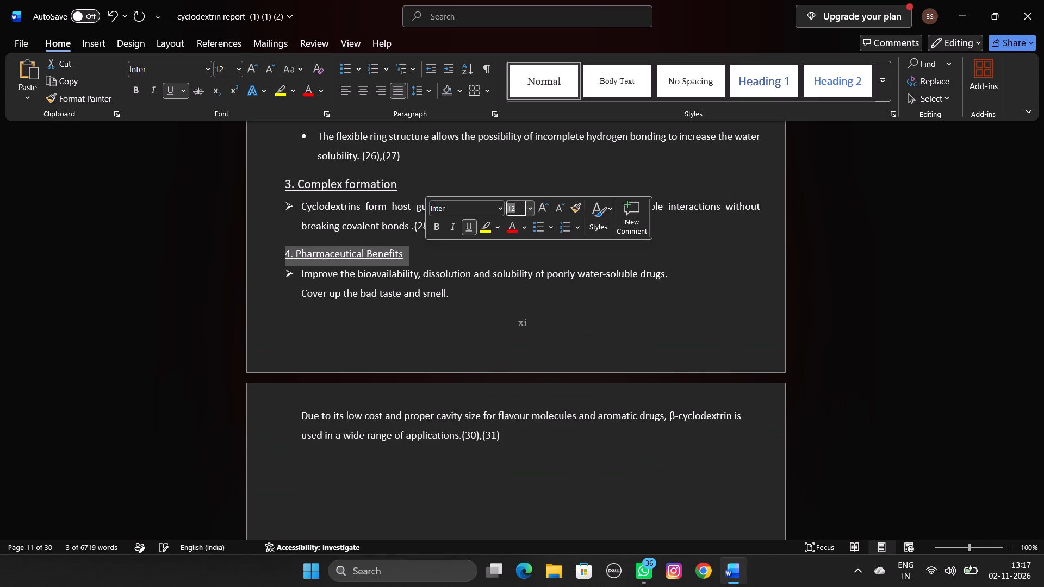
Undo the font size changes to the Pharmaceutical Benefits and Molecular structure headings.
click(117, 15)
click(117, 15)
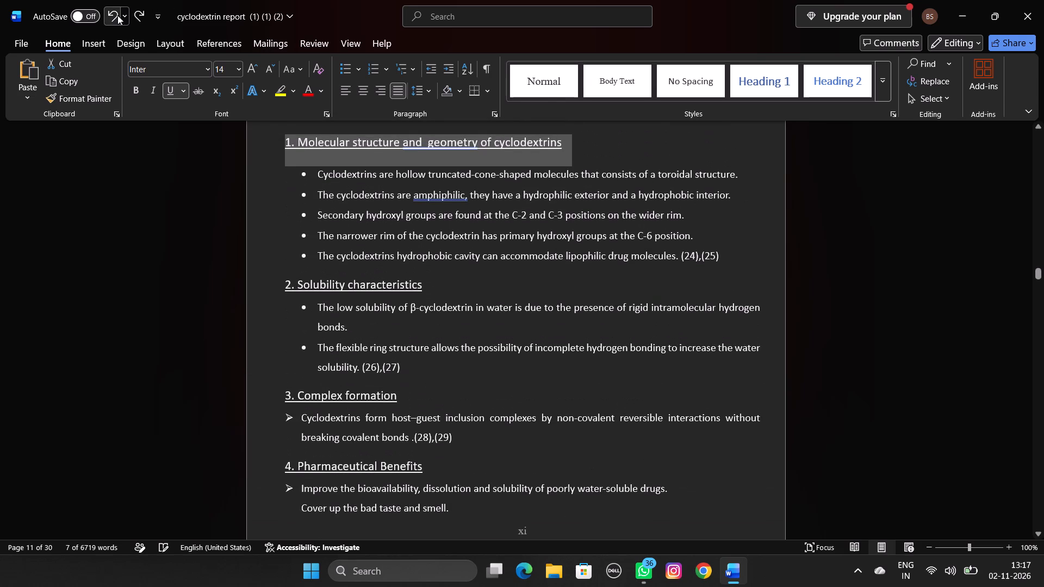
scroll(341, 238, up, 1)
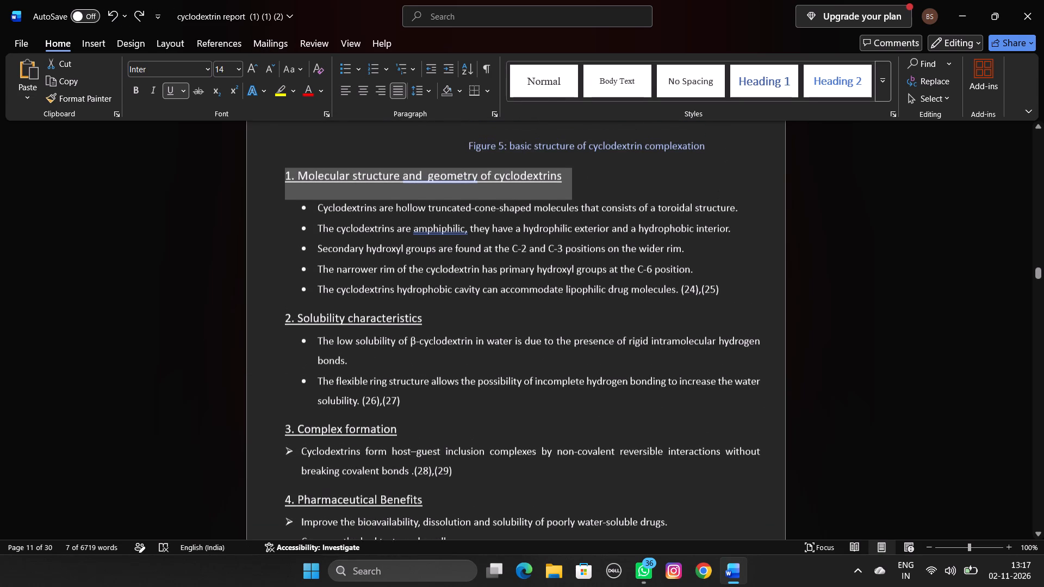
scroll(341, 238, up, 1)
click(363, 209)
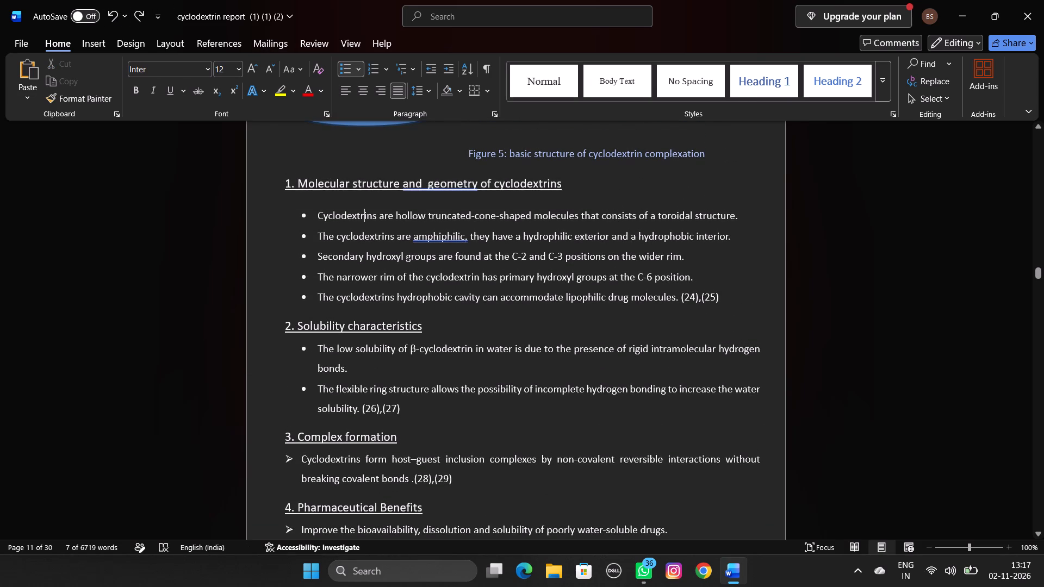
Delete the surplus blank lines above the heading METHODS FOR PREPARATION OF CYCLODEXTRIN COMPLEXATION, moving it up near the preceding paragraph.
scroll(363, 209, down, 8)
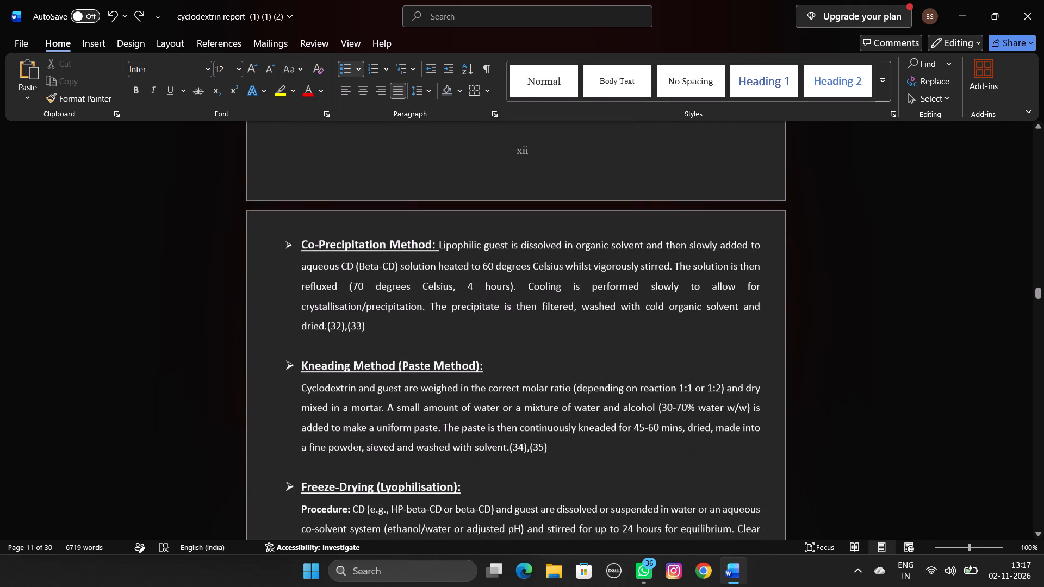
scroll(363, 209, up, 1)
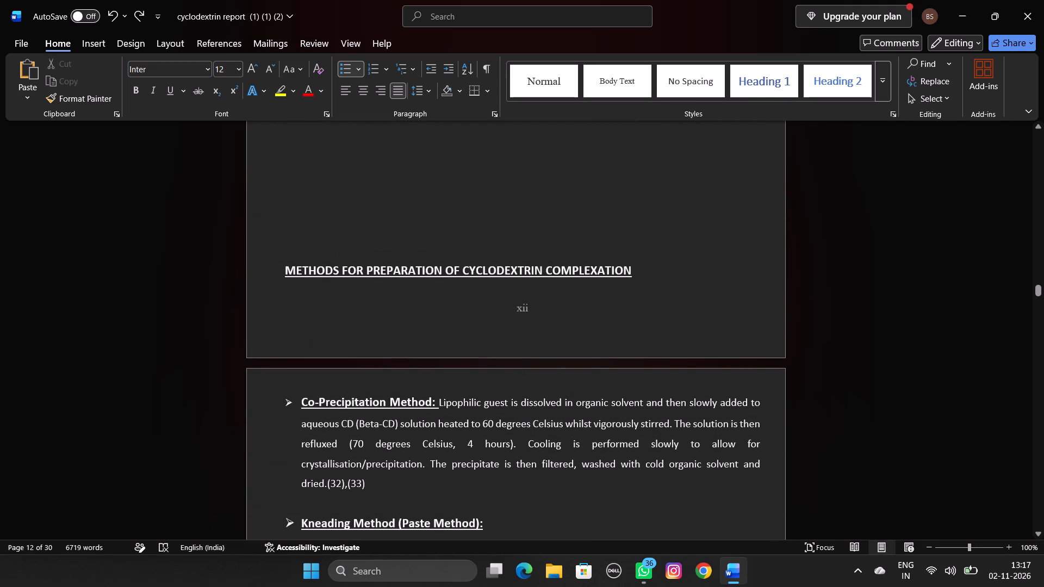
click(279, 276)
key(BackSpace)
key(BackSpace)
key(BackSpace)
key(BackSpace)
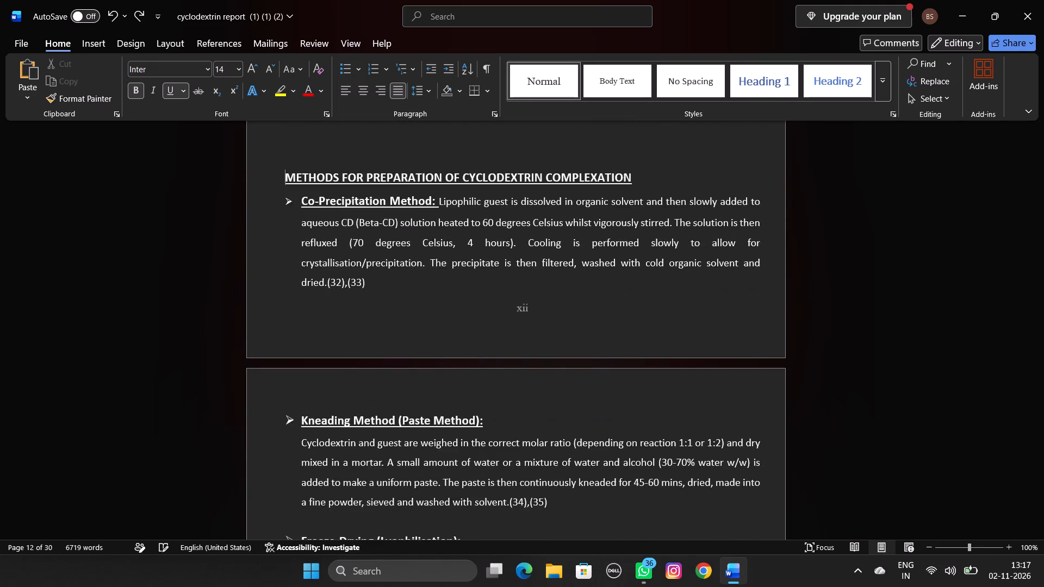
key(BackSpace)
key(BackSpace)
scroll(279, 276, up, 4)
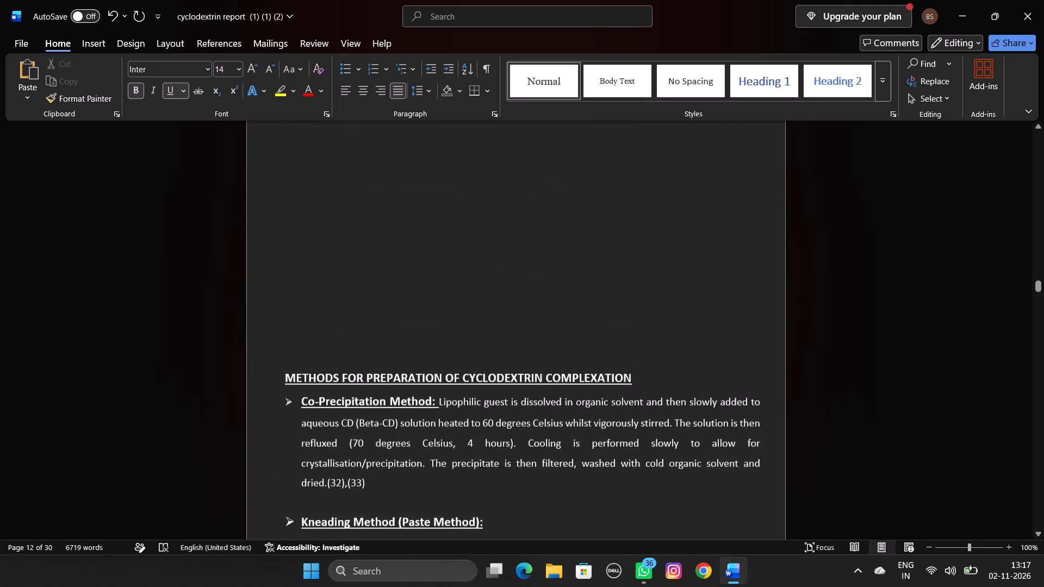
scroll(279, 276, right, 2)
key(BackSpace)
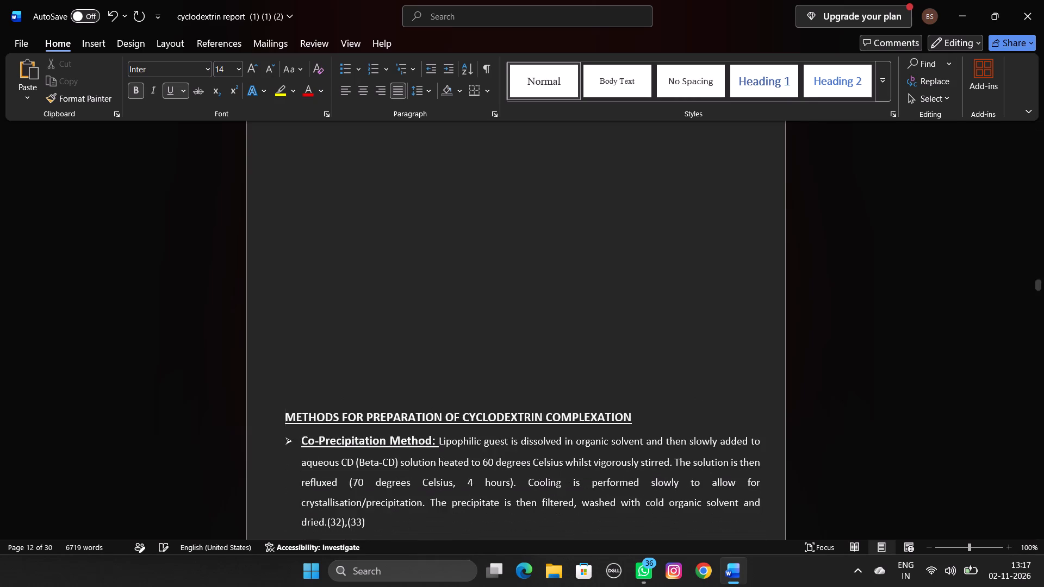
key(BackSpace)
key(BackSpace)
key(BackSpace)
key(BackSpace)
key(BackSpace)
key(BackSpace)
key(BackSpace)
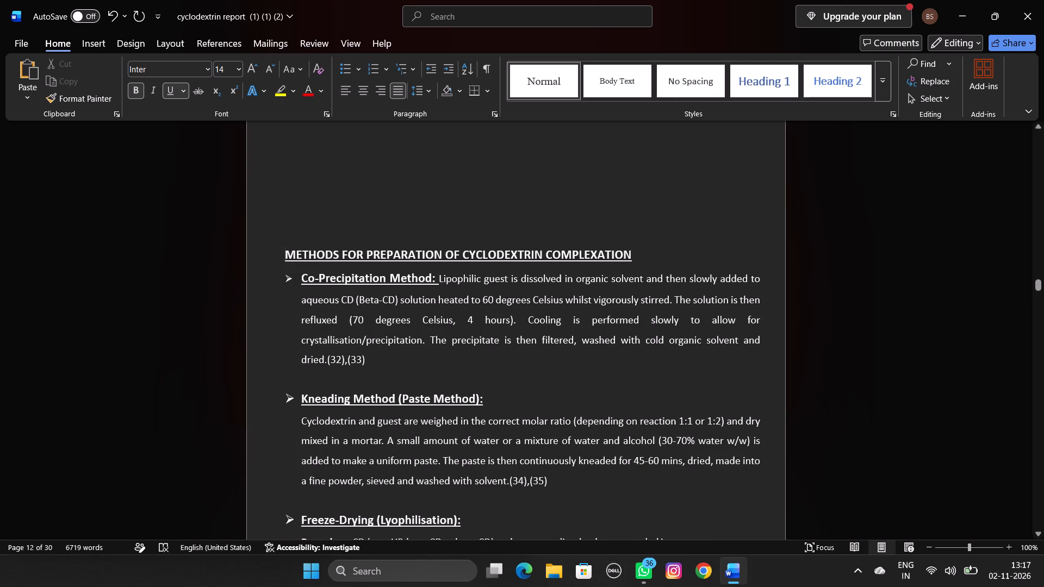
scroll(357, 333, up, 1)
key(BackSpace)
key(BackSpace)
key(BackSpace)
key(BackSpace)
key(BackSpace)
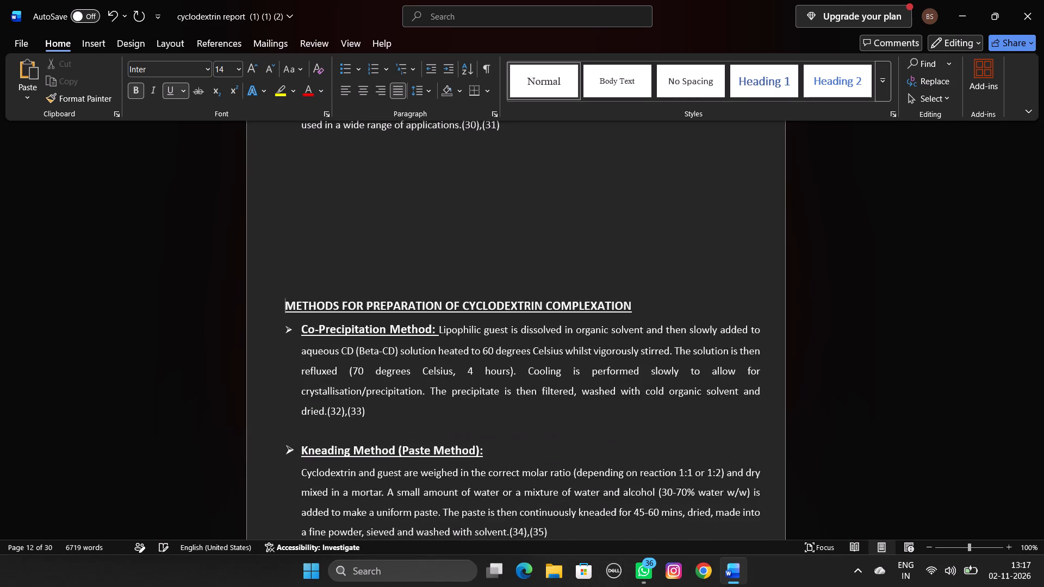
key(BackSpace)
key(BackSpace)
key(BackSpace)
key(BackSpace)
key(BackSpace)
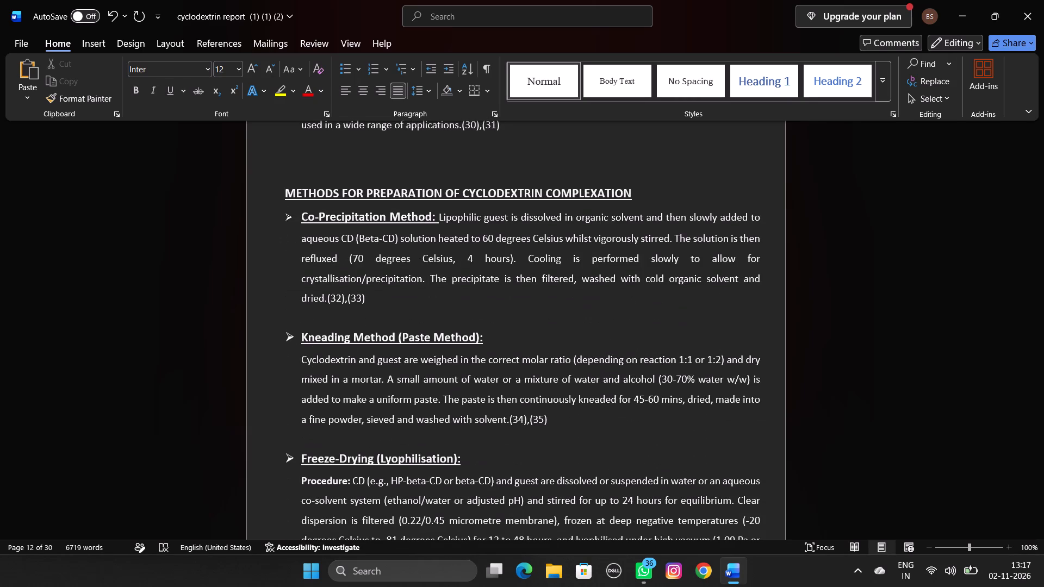
Delete the blank lines above the Table.no:4 label so the EVALUATION METHODS table moves up its page.
scroll(461, 341, down, 12)
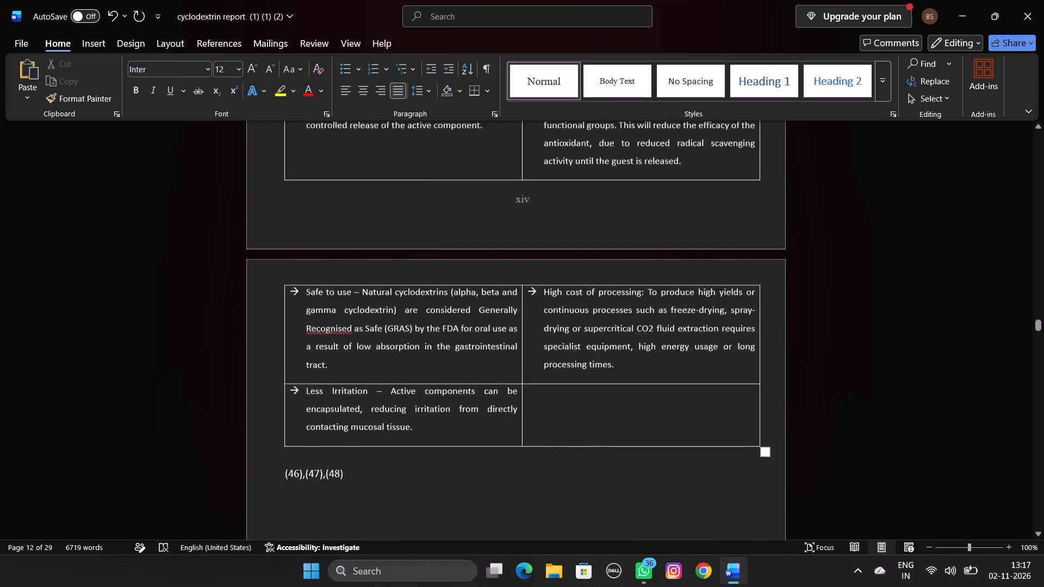
scroll(461, 341, down, 7)
scroll(461, 341, up, 2)
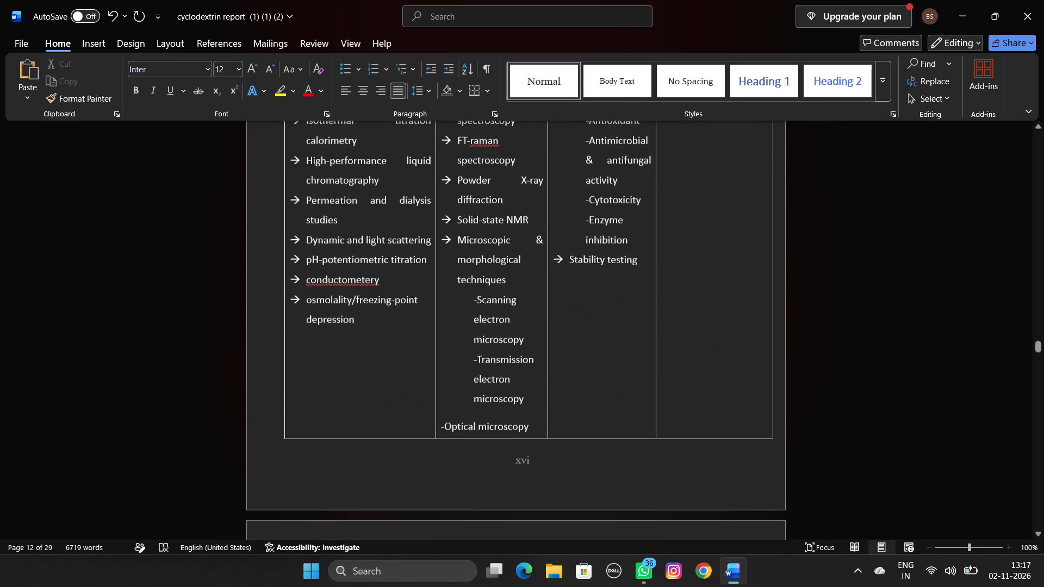
scroll(461, 341, up, 5)
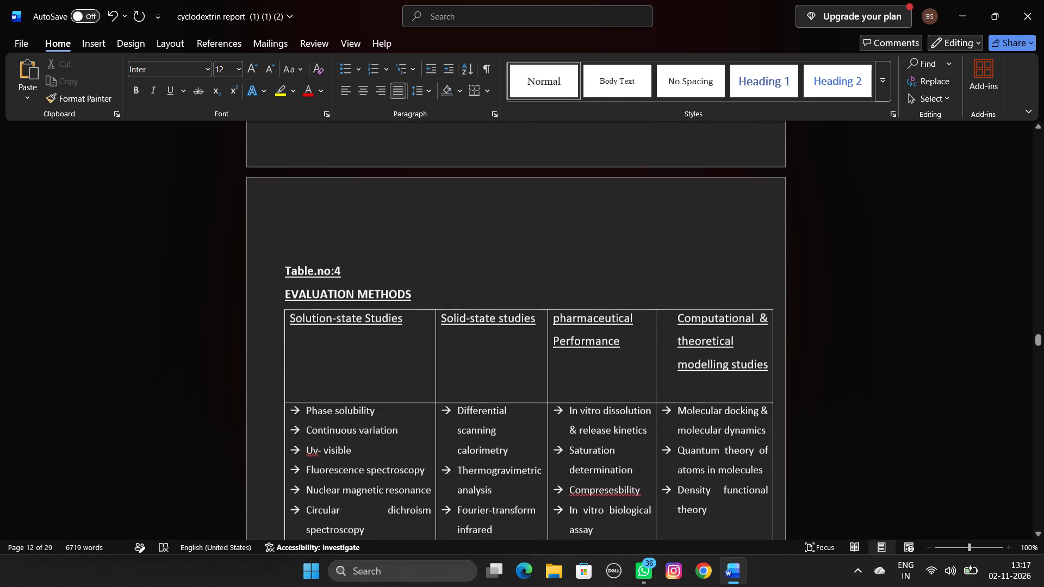
scroll(461, 341, up, 1)
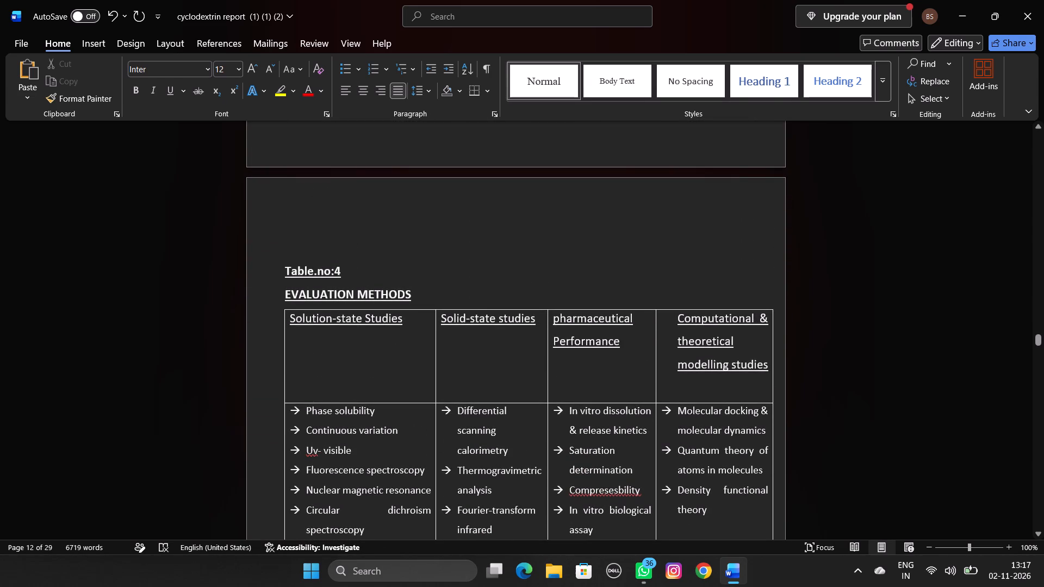
click(283, 278)
key(BackSpace)
key(BackSpace)
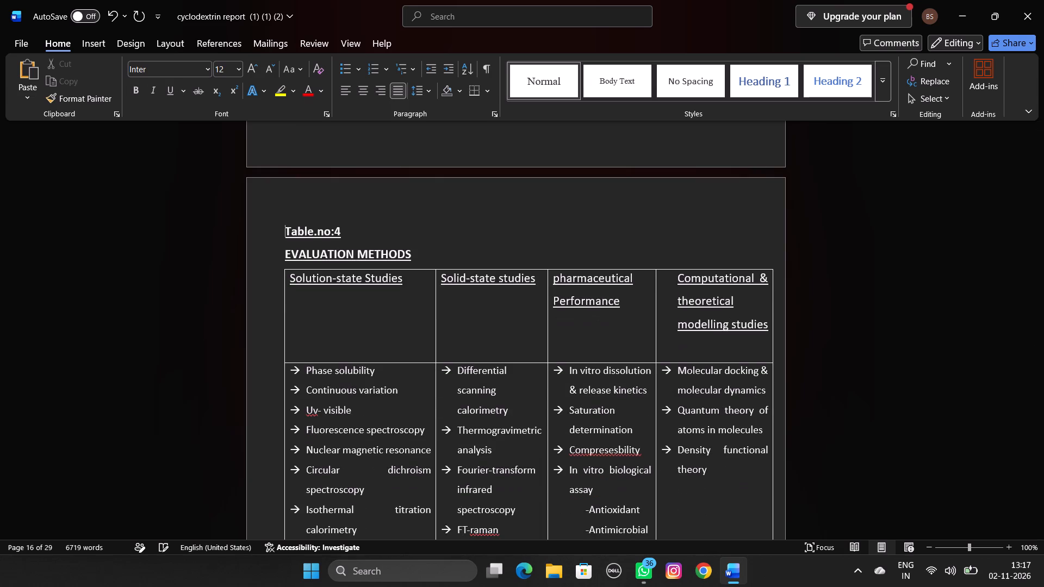
key(BackSpace)
Review the layout of the pages from the evaluation methods table through the concluding paragraphs and beyond.
scroll(366, 295, down, 4)
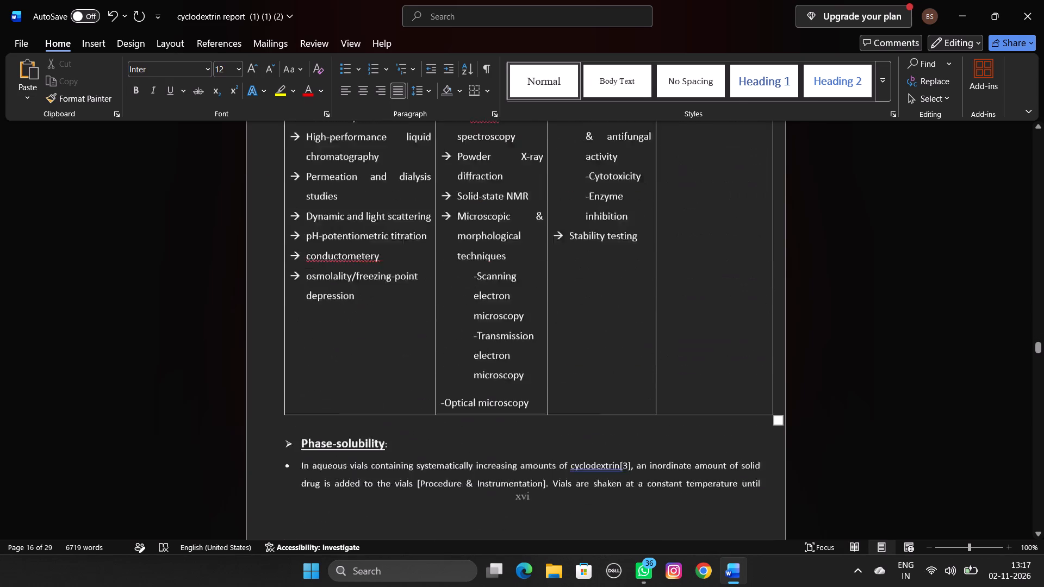
scroll(366, 295, down, 8)
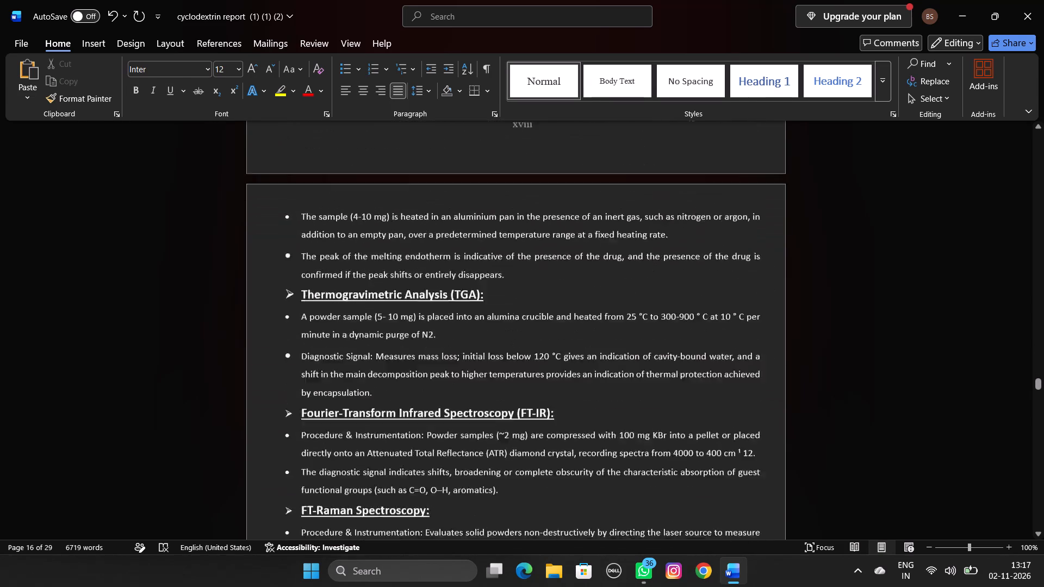
scroll(366, 295, down, 8)
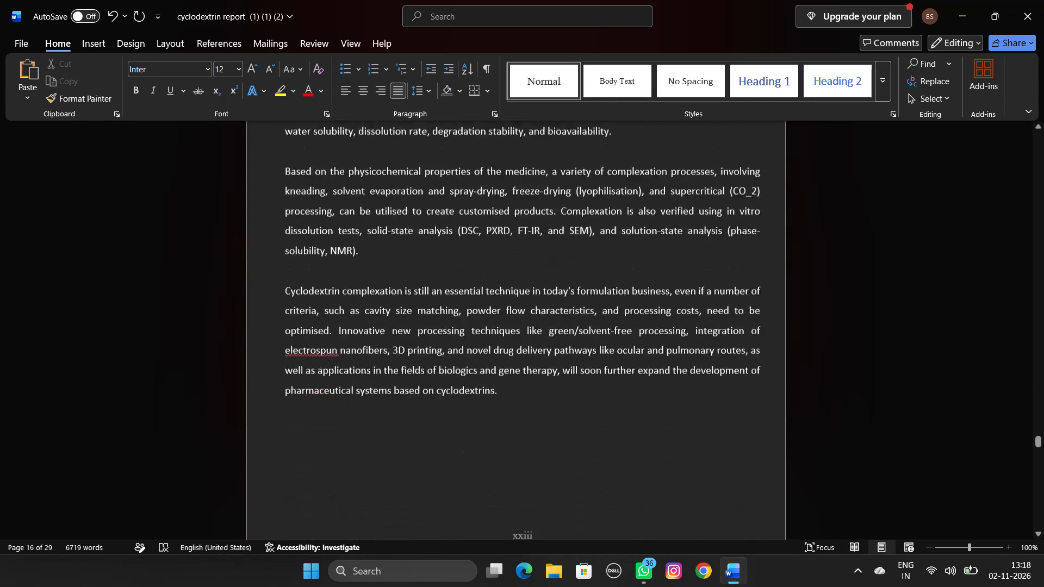
scroll(366, 295, down, 10)
Remove the indent from the Introduction heading so it aligns with the body text's left margin.
scroll(366, 295, up, 17)
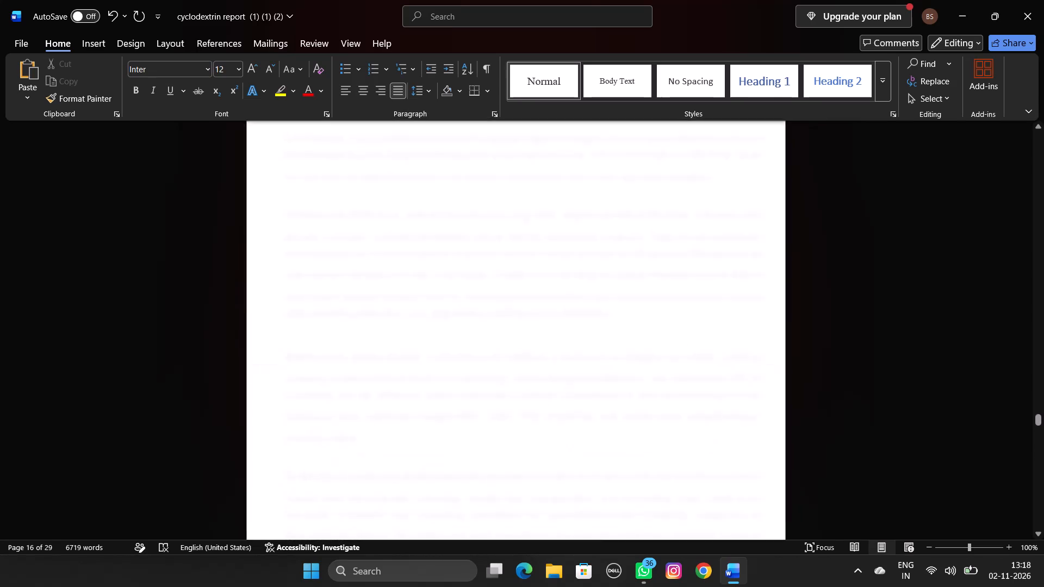
scroll(366, 295, up, 20)
scroll(366, 295, up, 18)
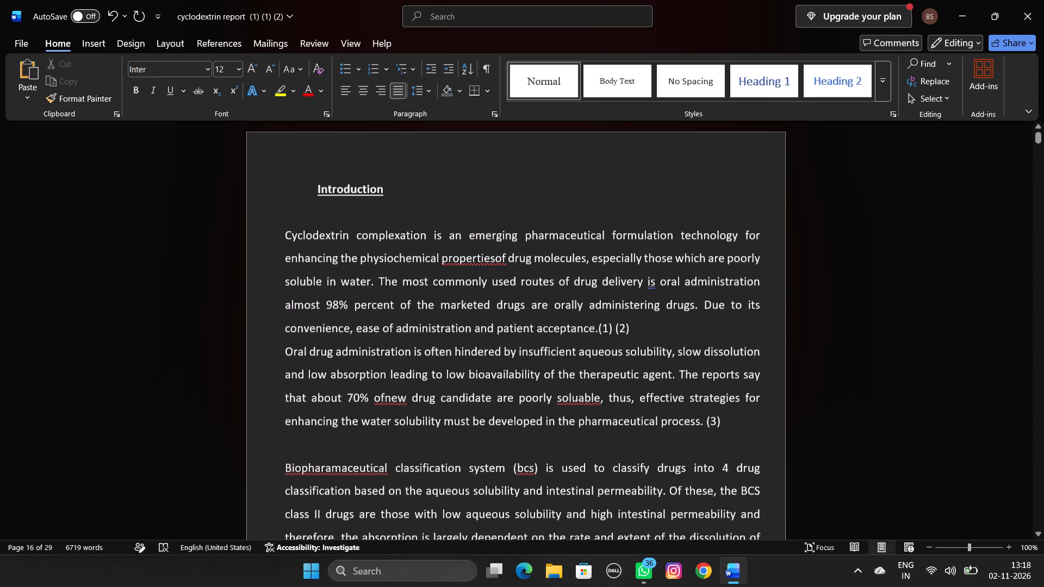
click(313, 192)
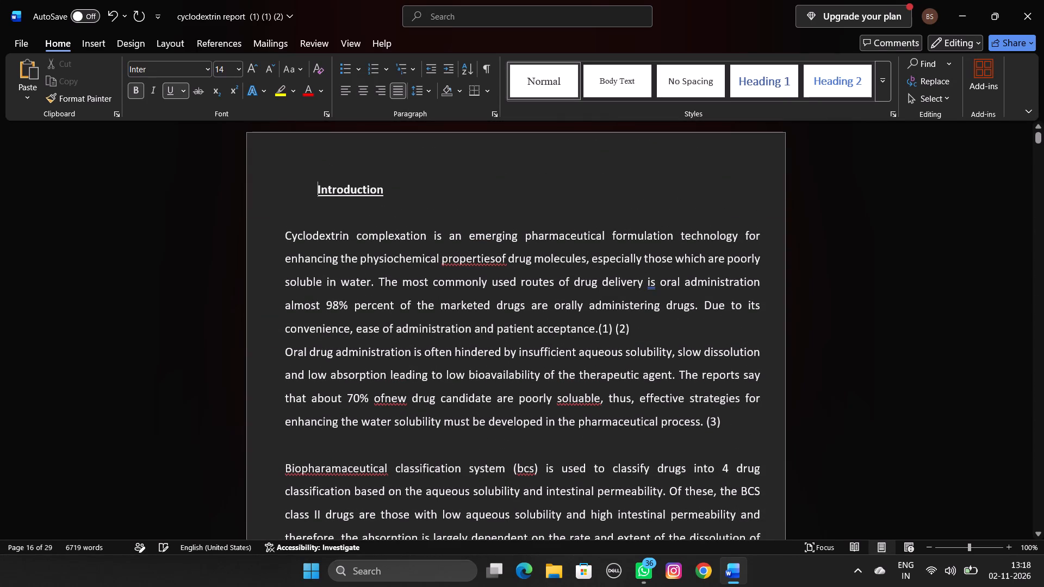
key(BackSpace)
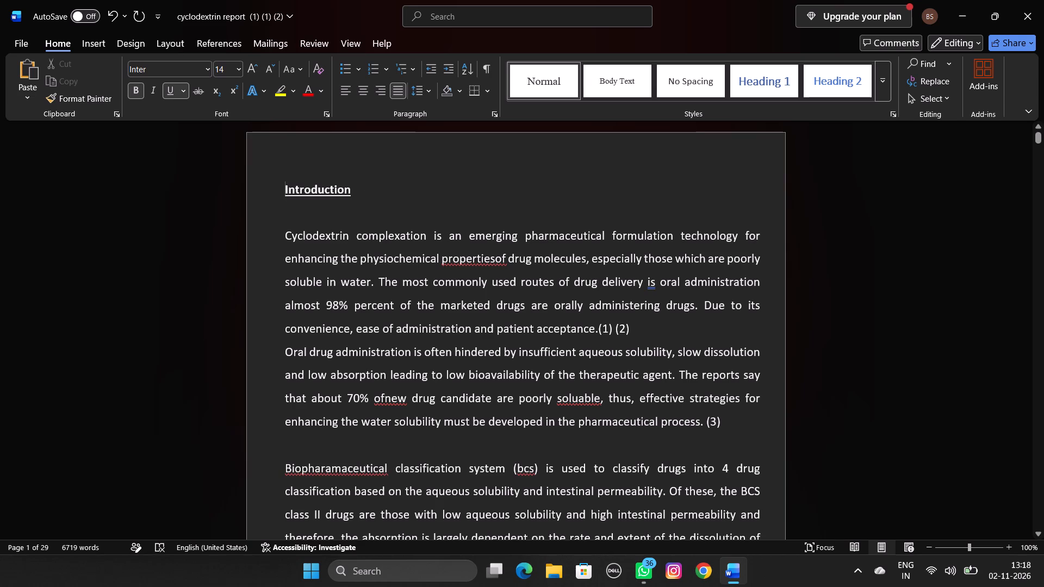
Save the report.
key(ctrl+s)
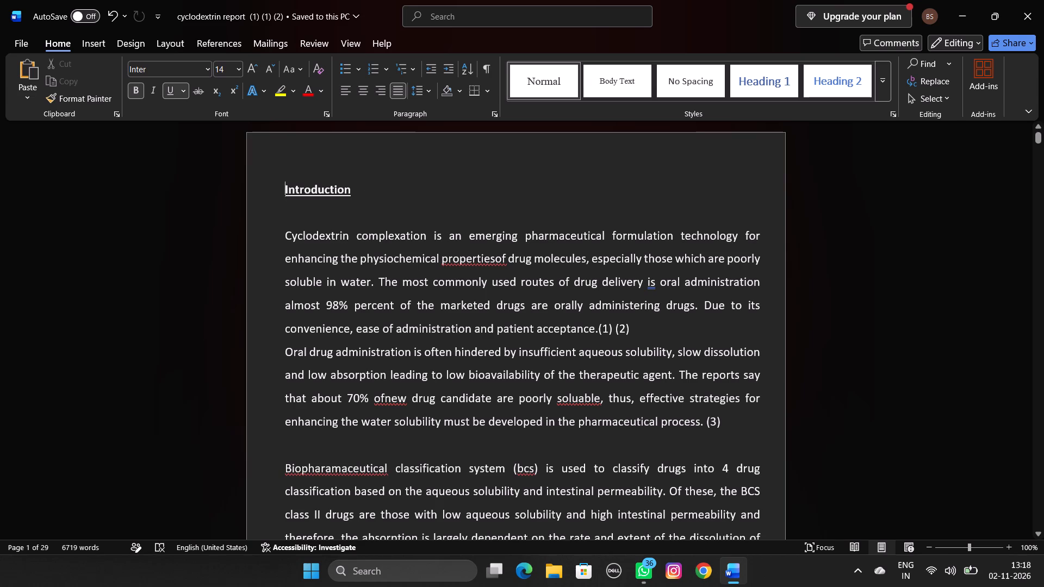
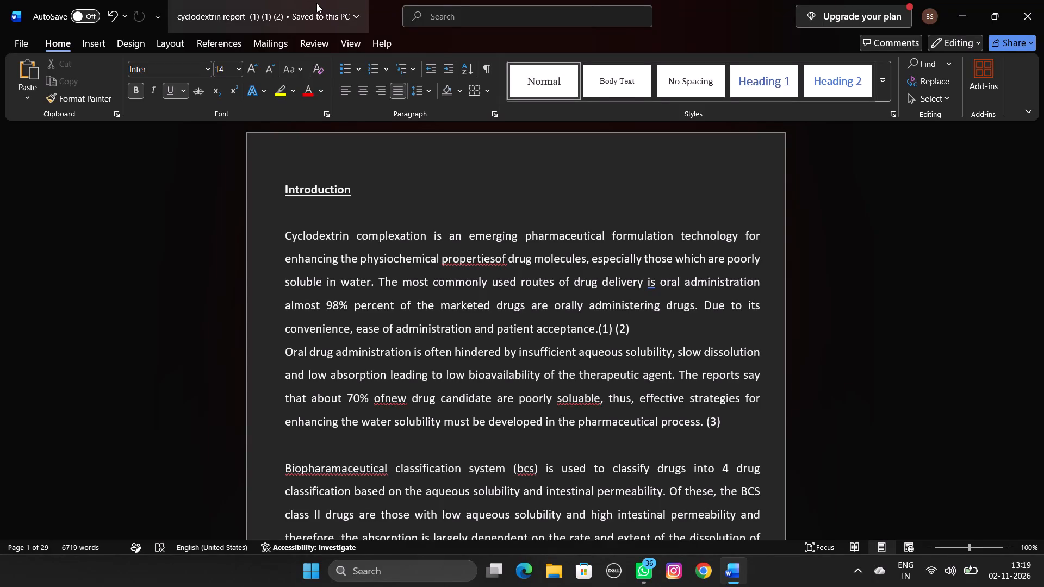
Check the report's file name and storage location.
click(319, 7)
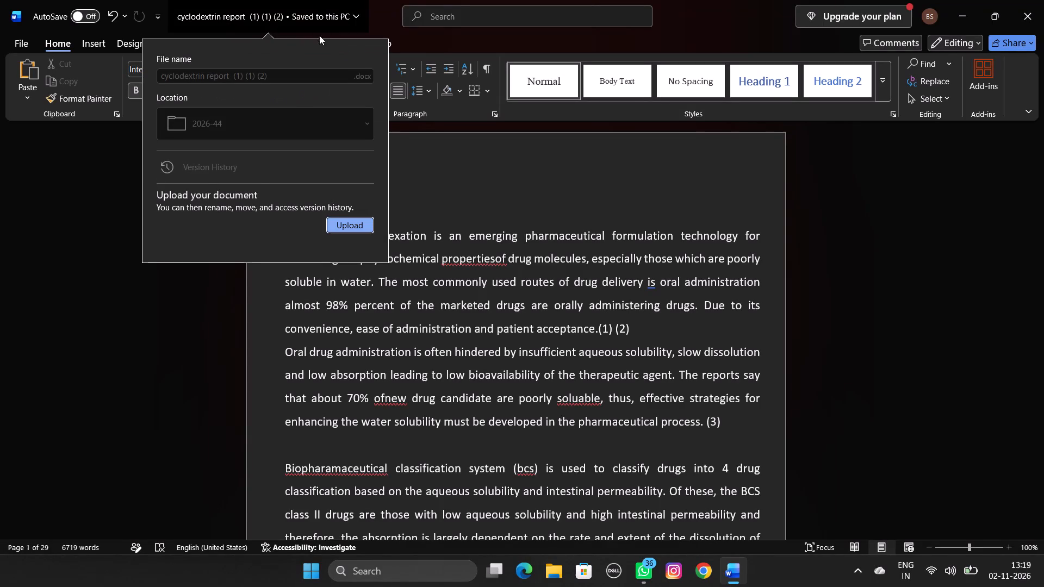
click(211, 302)
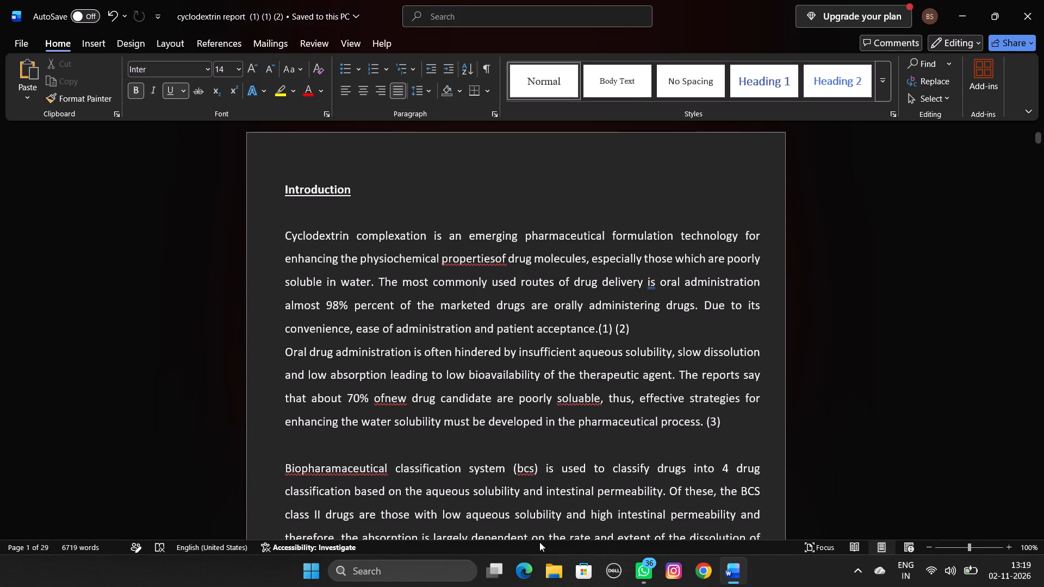
Switch to File Explorer and look through the OneDrive Documents folder for the report's file.
click(550, 568)
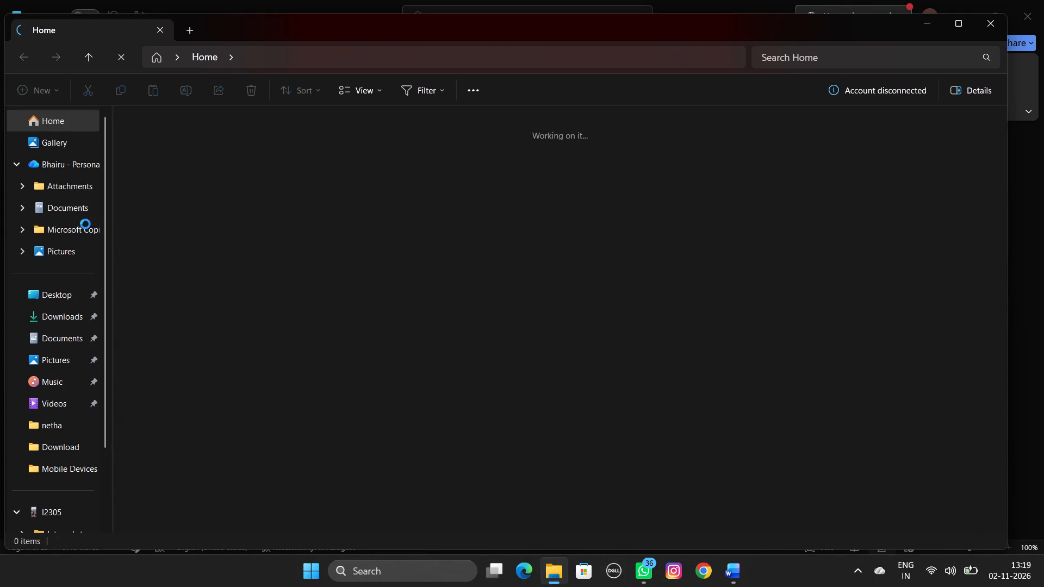
click(67, 212)
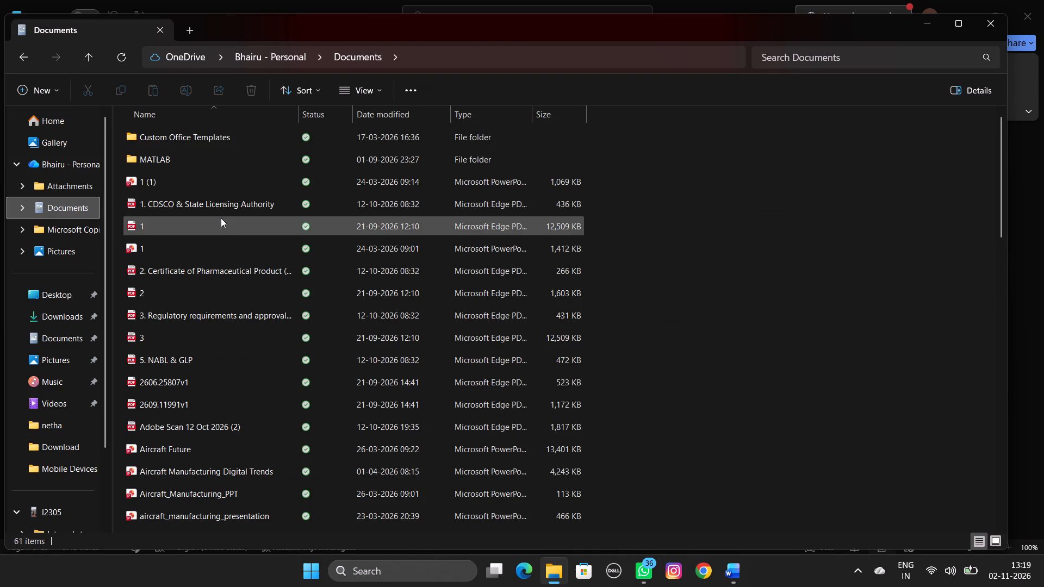
scroll(221, 218, down, 11)
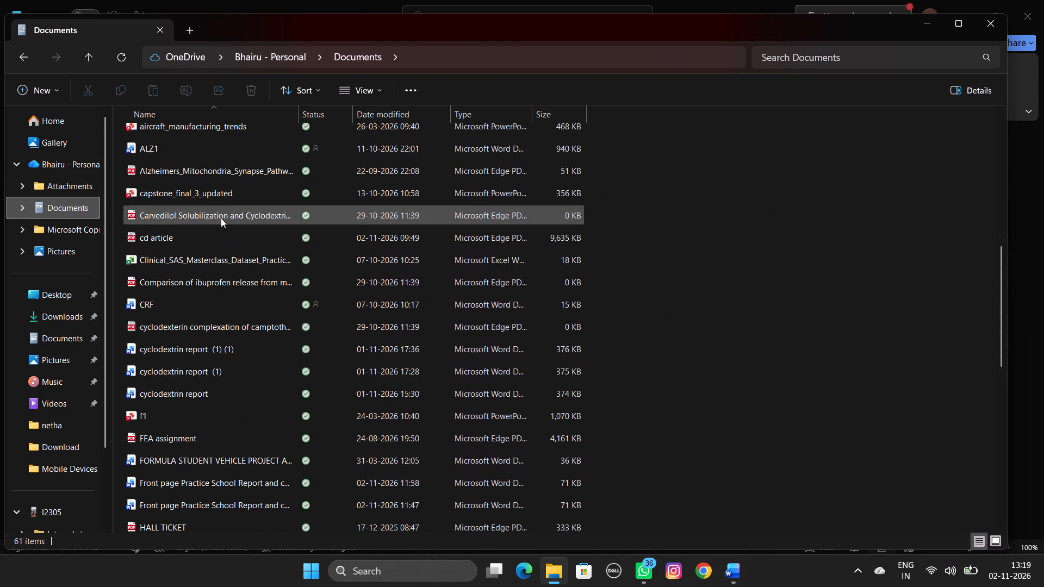
scroll(221, 218, down, 5)
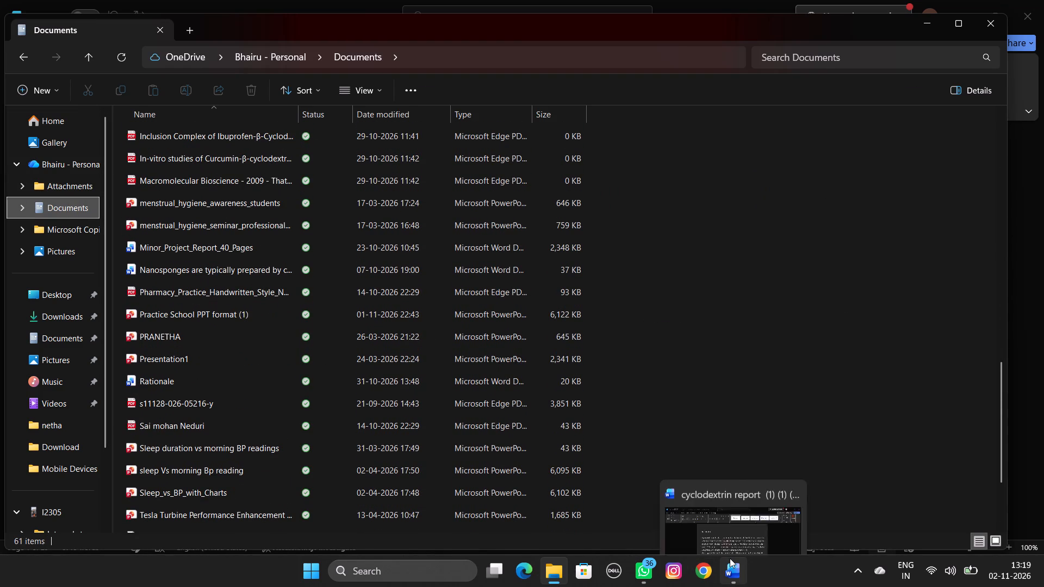
Switch back to Word and recheck the report's file name and storage location.
click(730, 558)
click(358, 15)
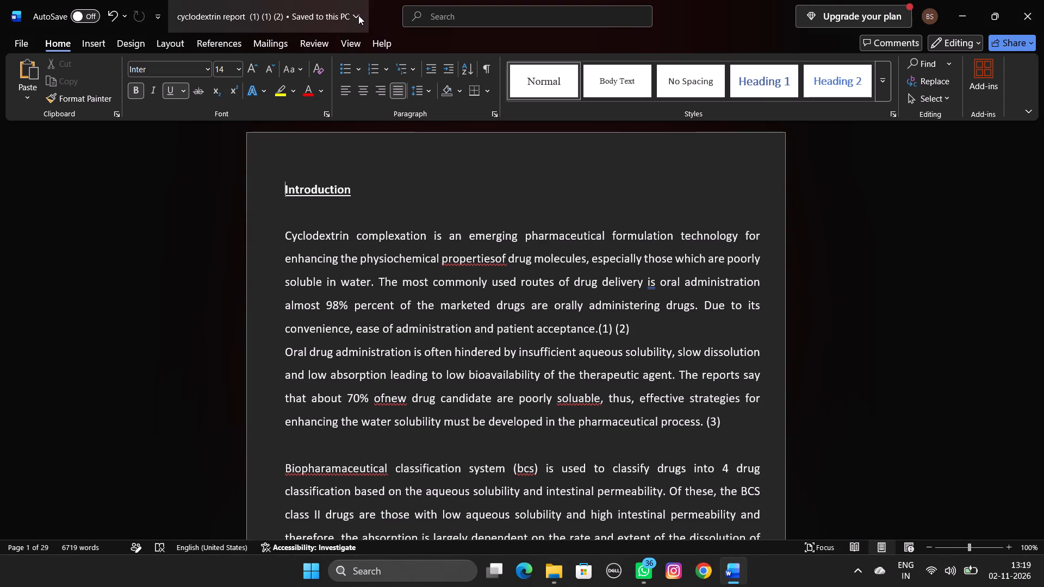
click(110, 412)
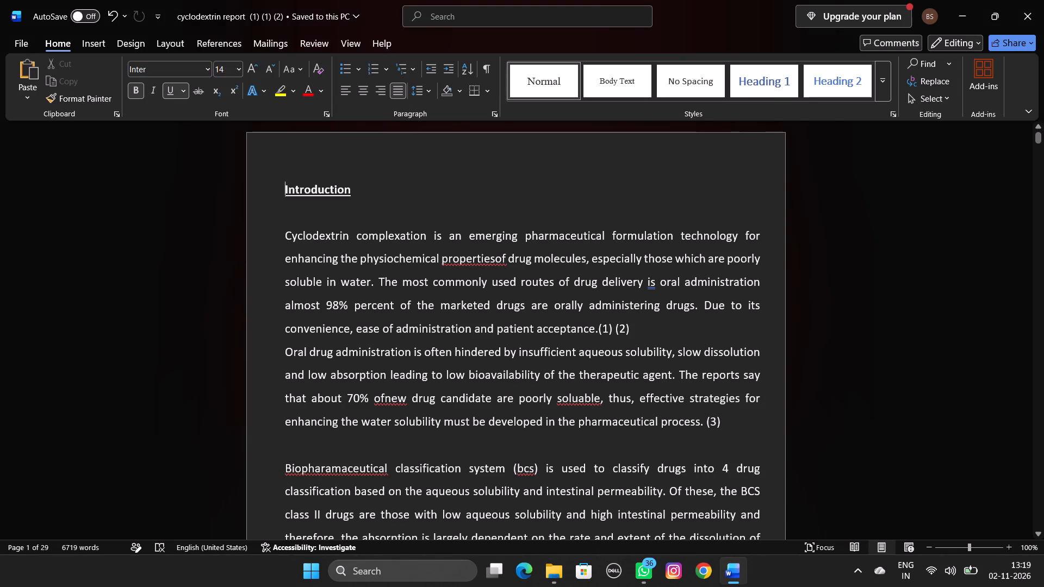
Switch to File Explorer and look for the report's file on the OS (C:) drive.
click(548, 583)
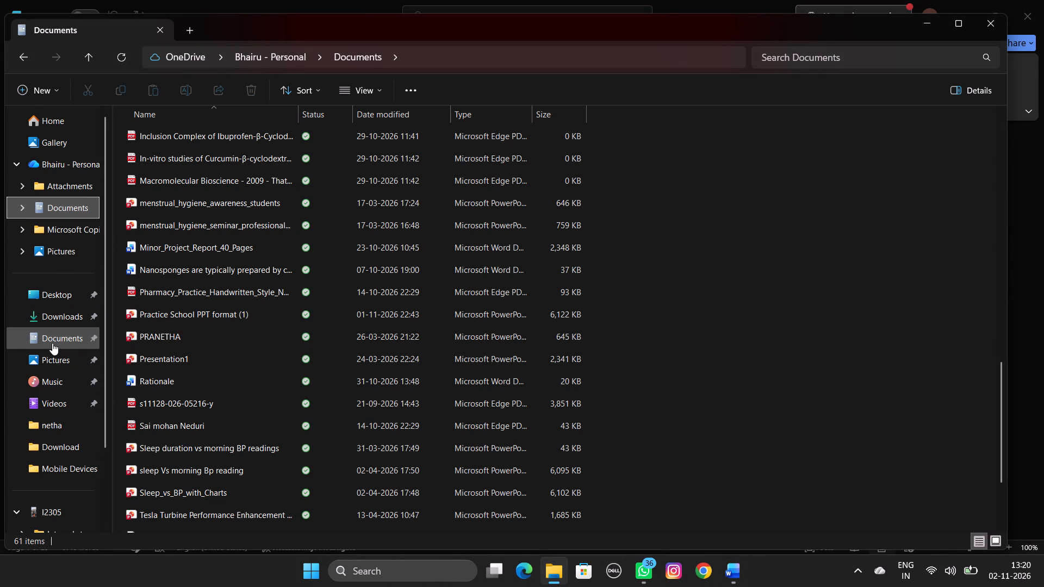
scroll(52, 343, down, 1)
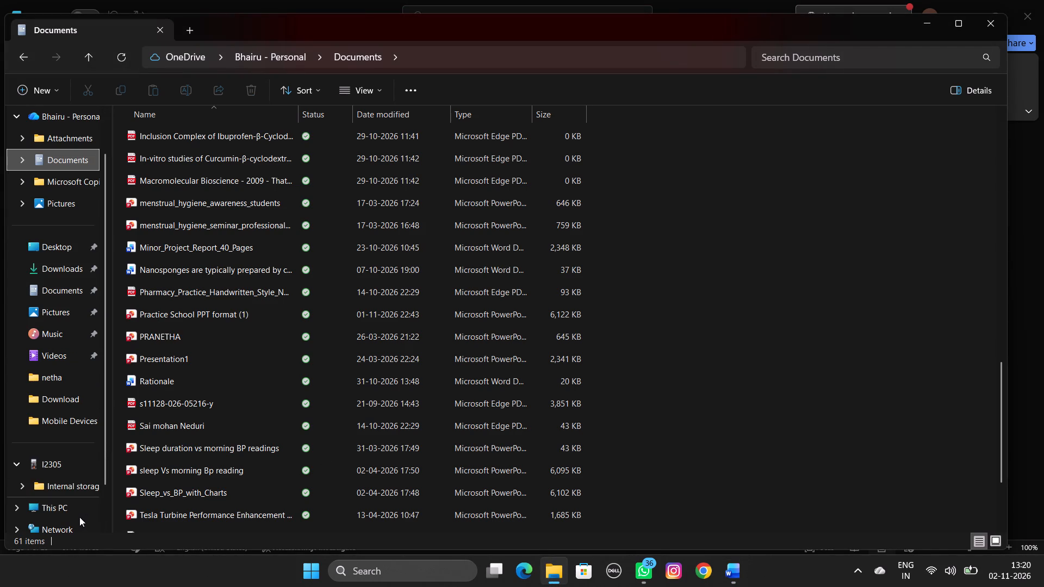
double_click(79, 517)
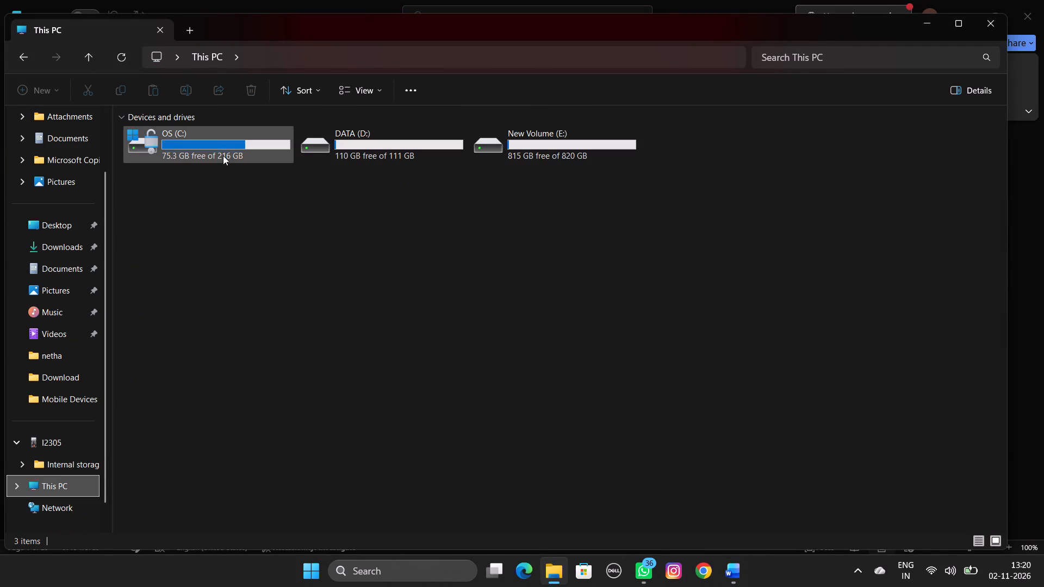
double_click(221, 147)
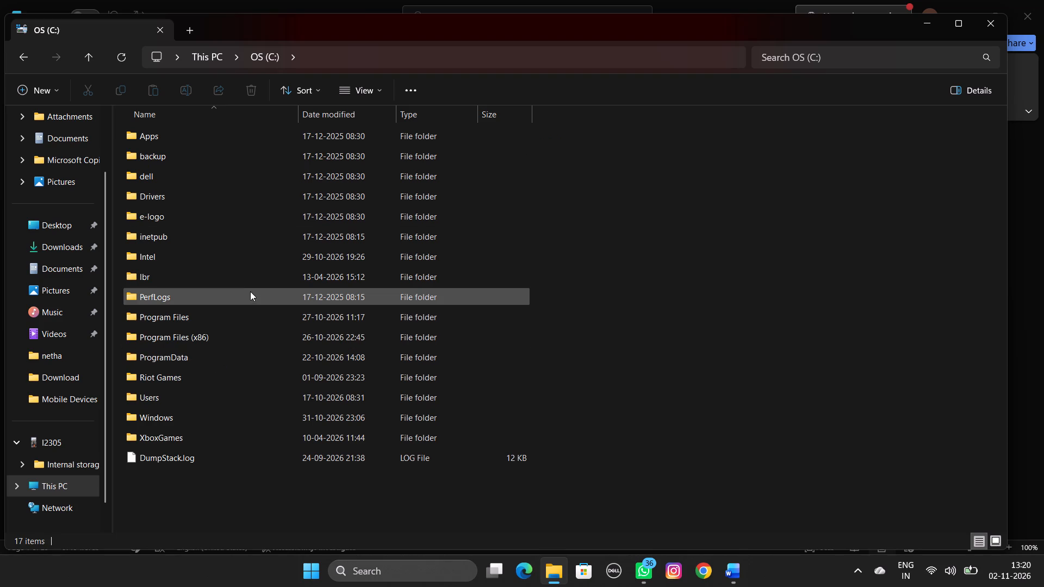
Look for the report's file in the OneDrive folders, including Attachments, Documents and Pictures.
scroll(74, 316, up, 3)
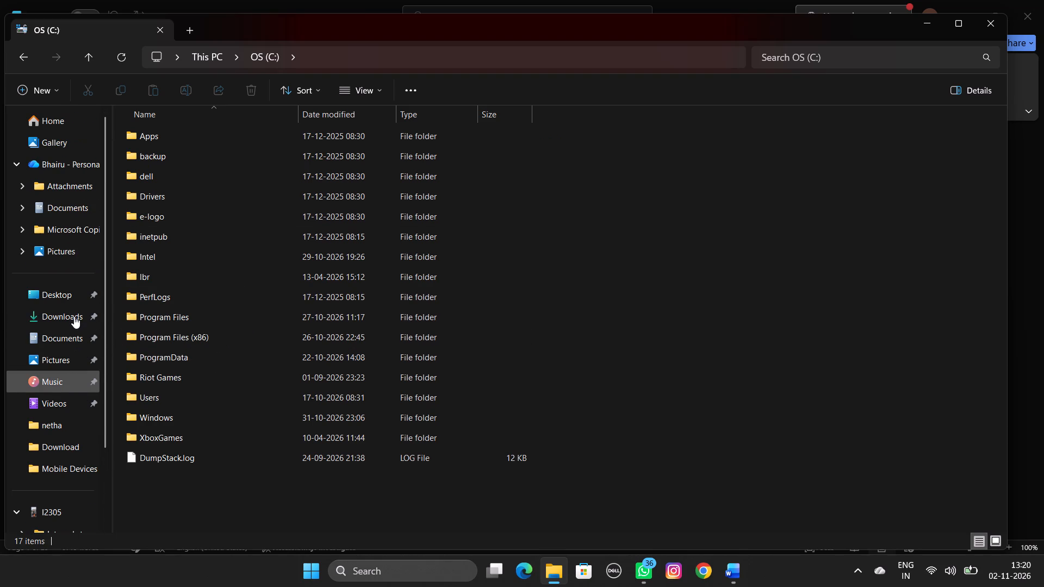
scroll(74, 316, up, 2)
click(91, 196)
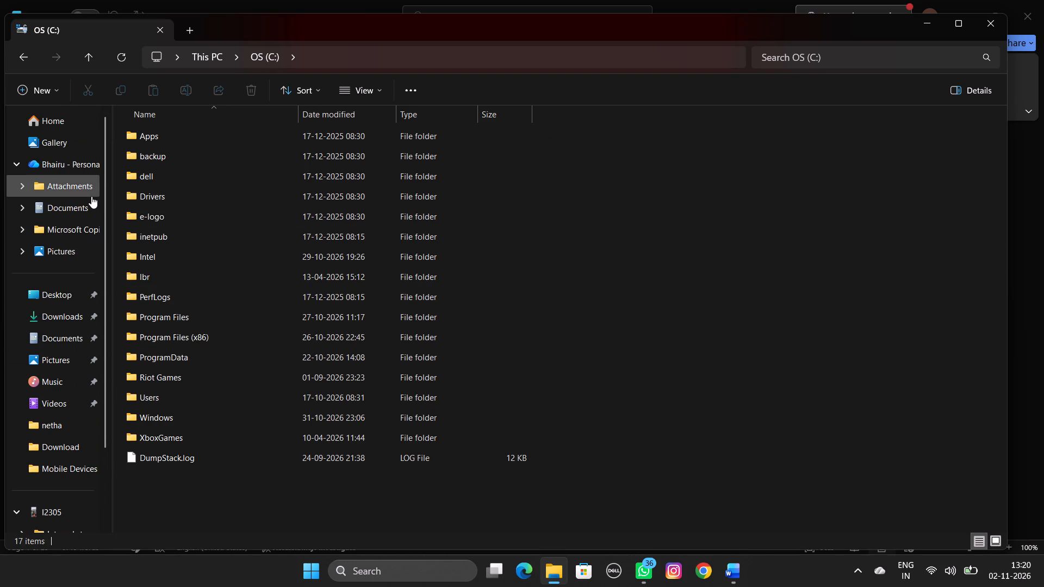
click(69, 161)
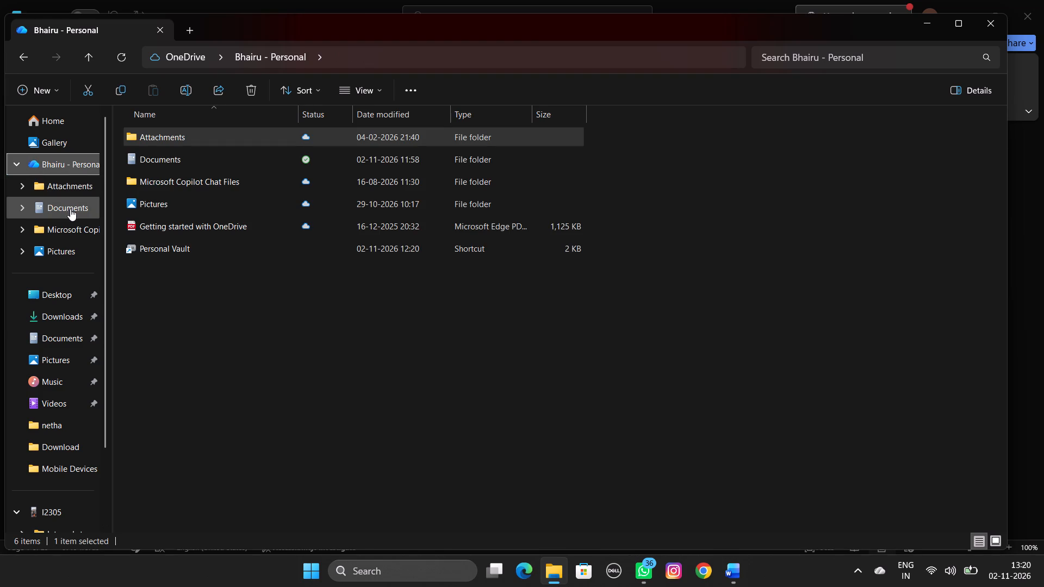
click(70, 209)
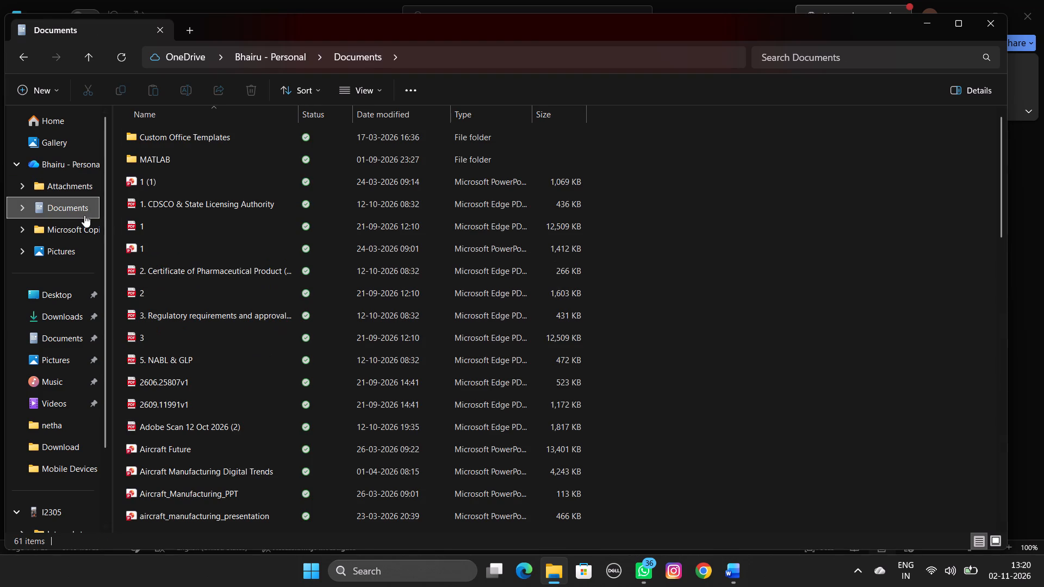
click(65, 161)
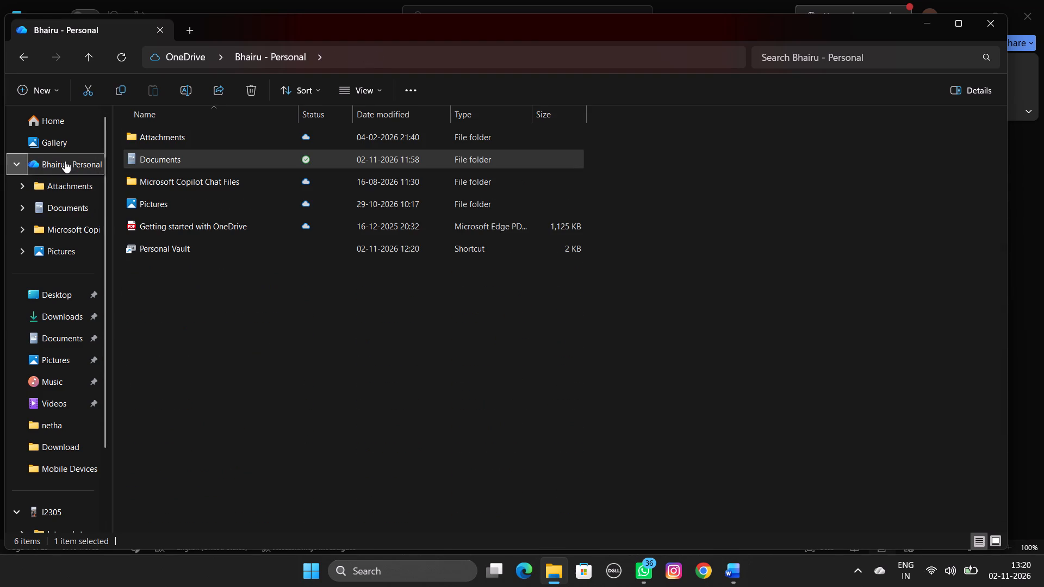
click(64, 247)
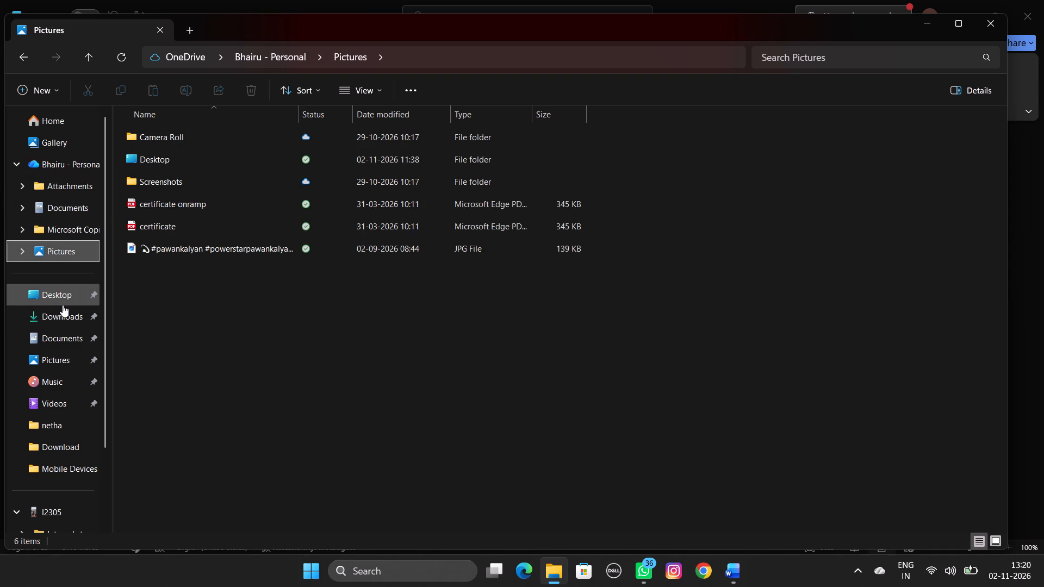
Look for the report's file in the Downloads, Documents and Desktop folders.
click(63, 305)
click(64, 311)
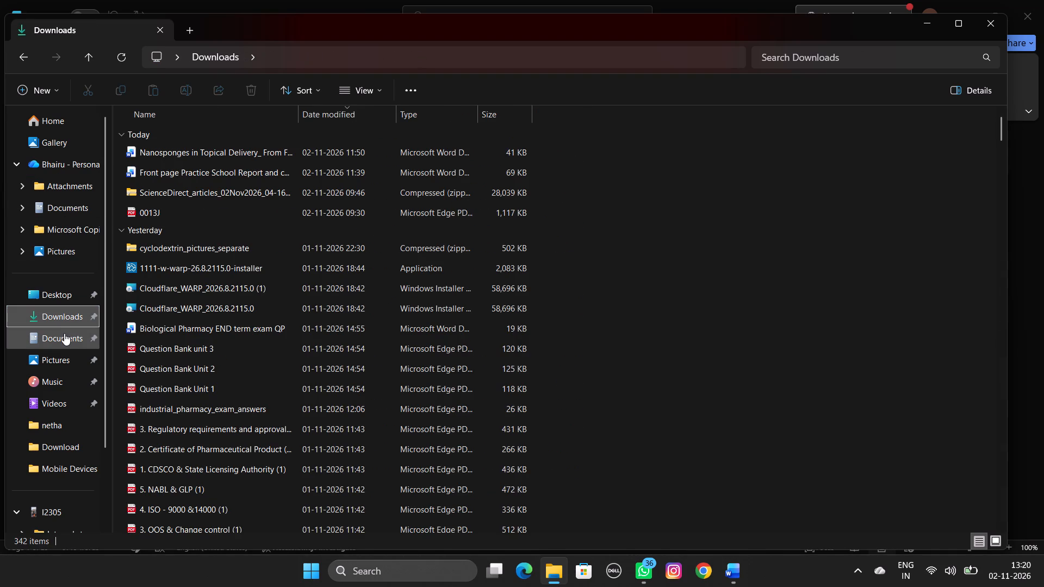
click(64, 333)
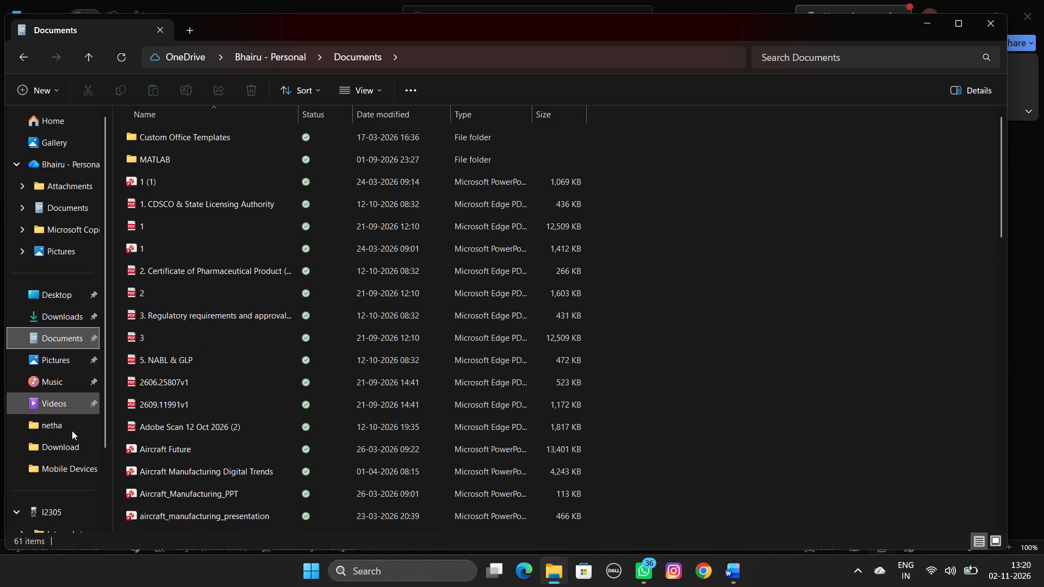
scroll(72, 430, down, 2)
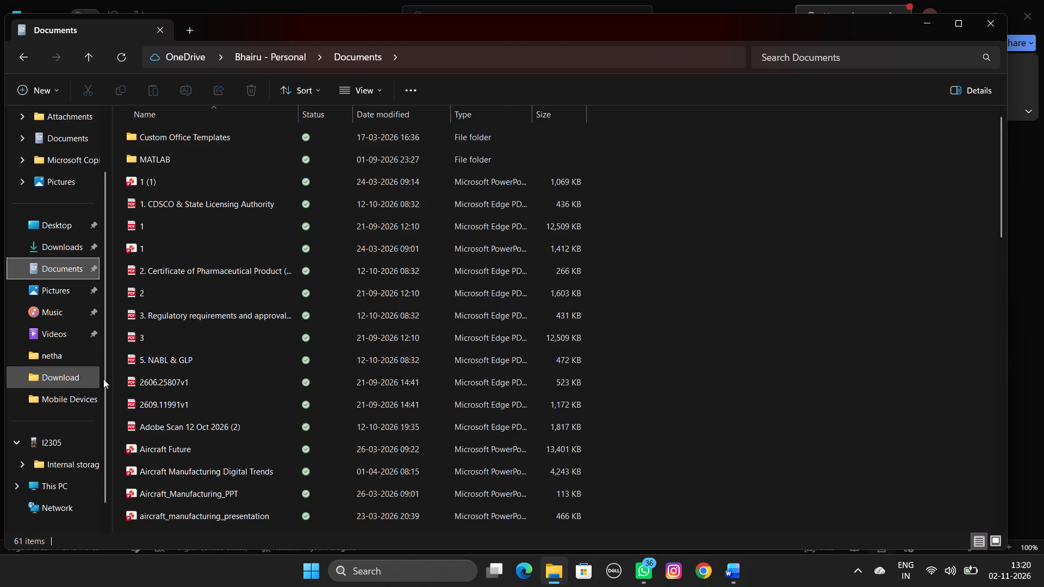
scroll(56, 111, up, 3)
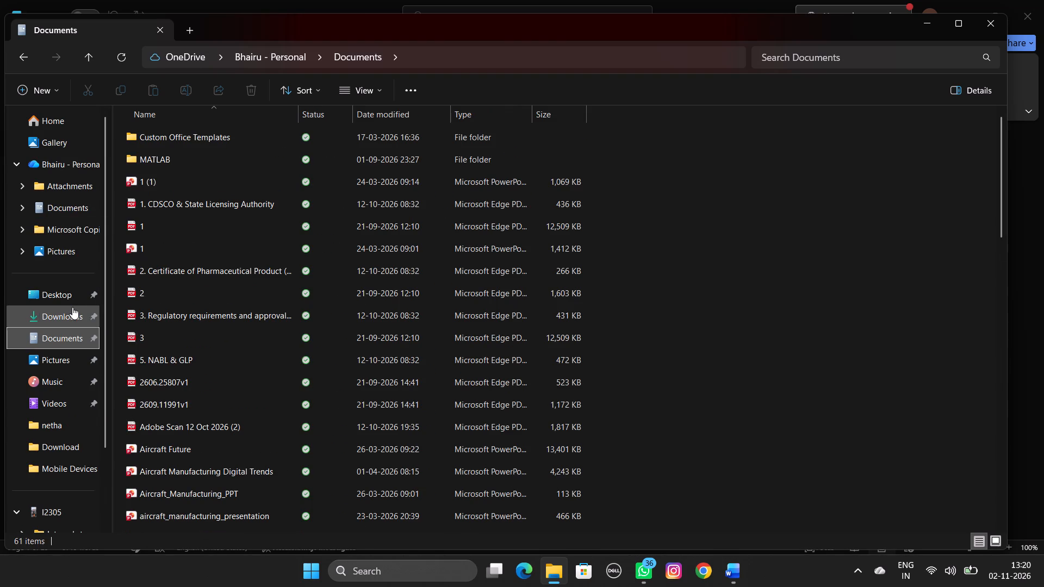
click(78, 291)
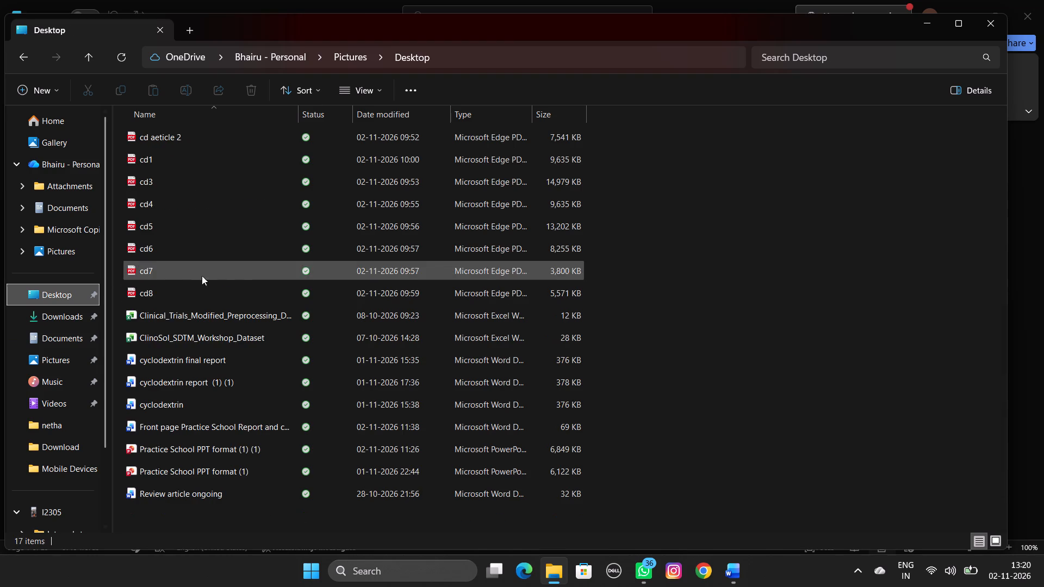
scroll(293, 336, down, 2)
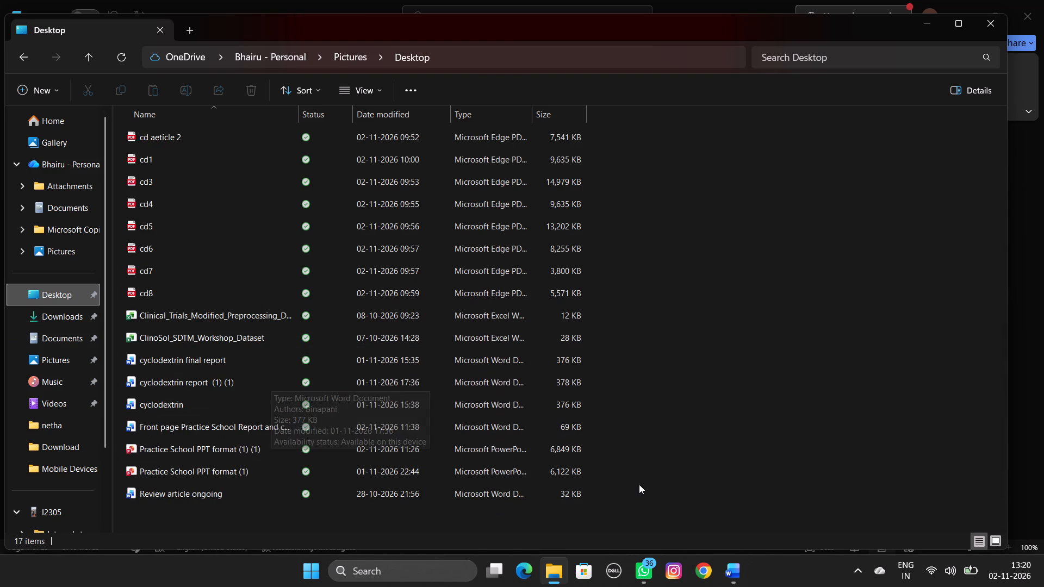
Switch back to Word and upload a copy of the report to the personal OneDrive.
click(716, 495)
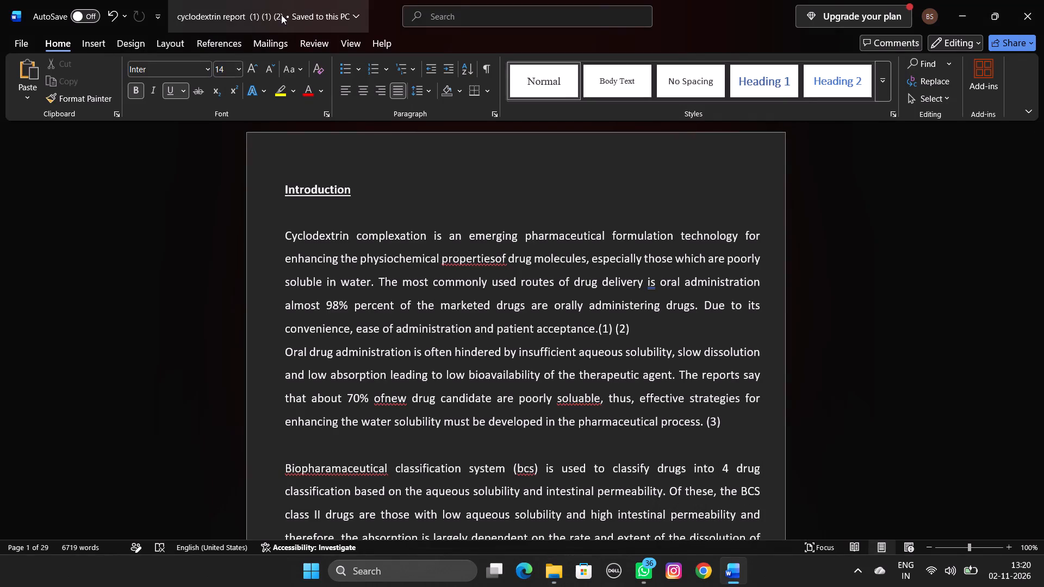
click(335, 9)
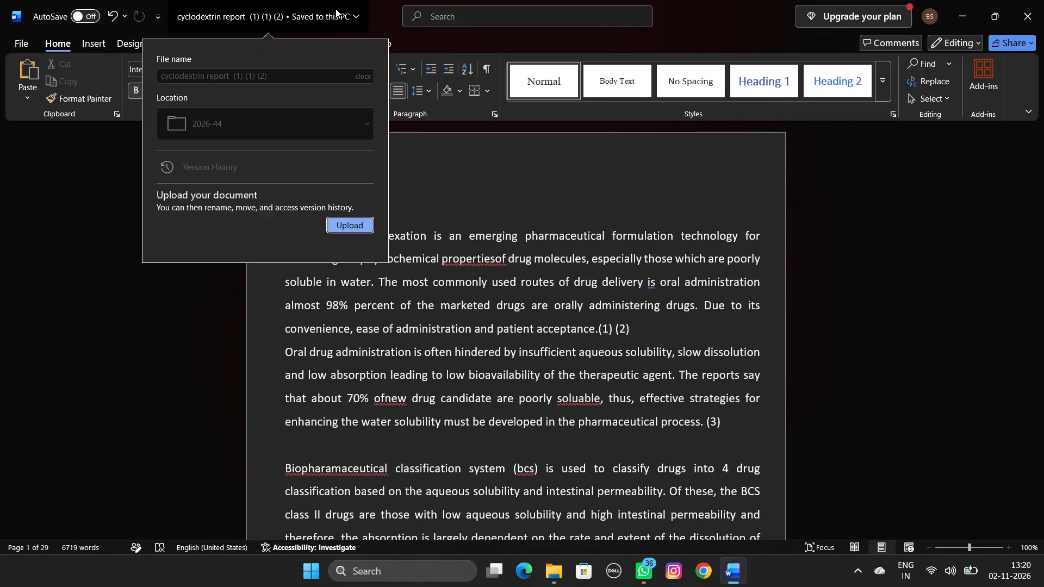
click(342, 224)
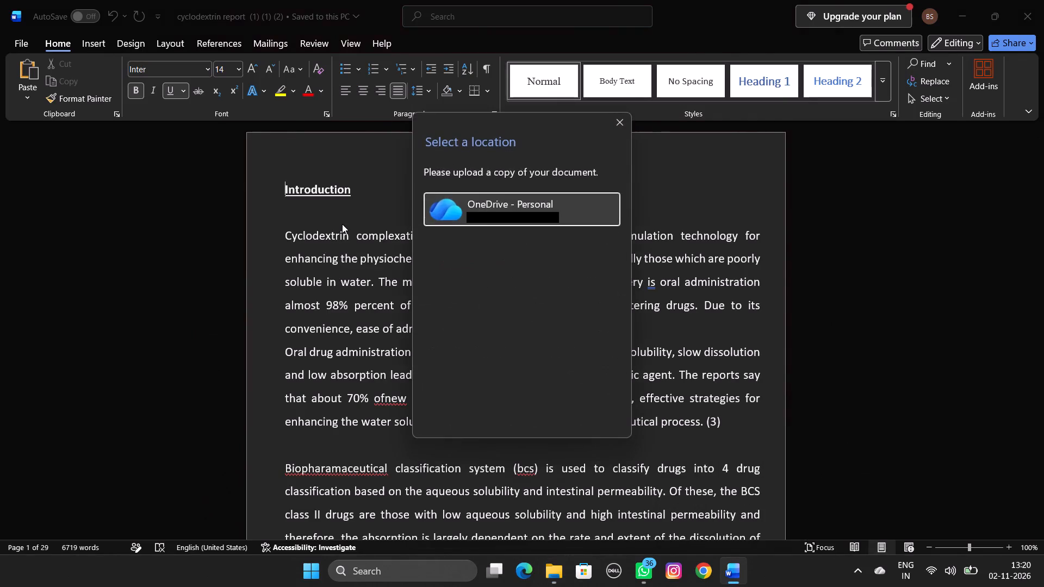
click(528, 217)
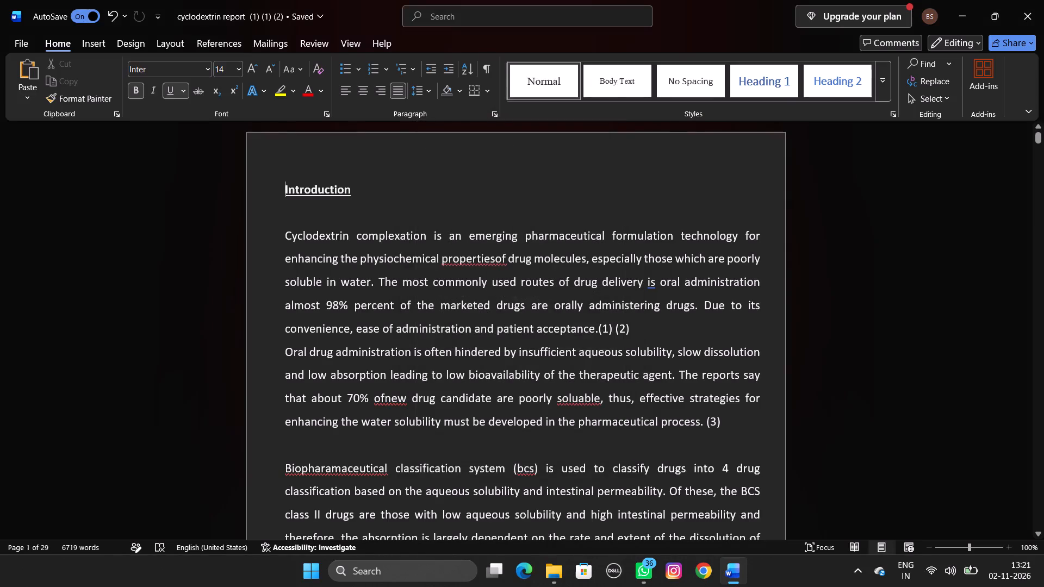
Check the uploaded report's file name and OneDrive location.
click(314, 9)
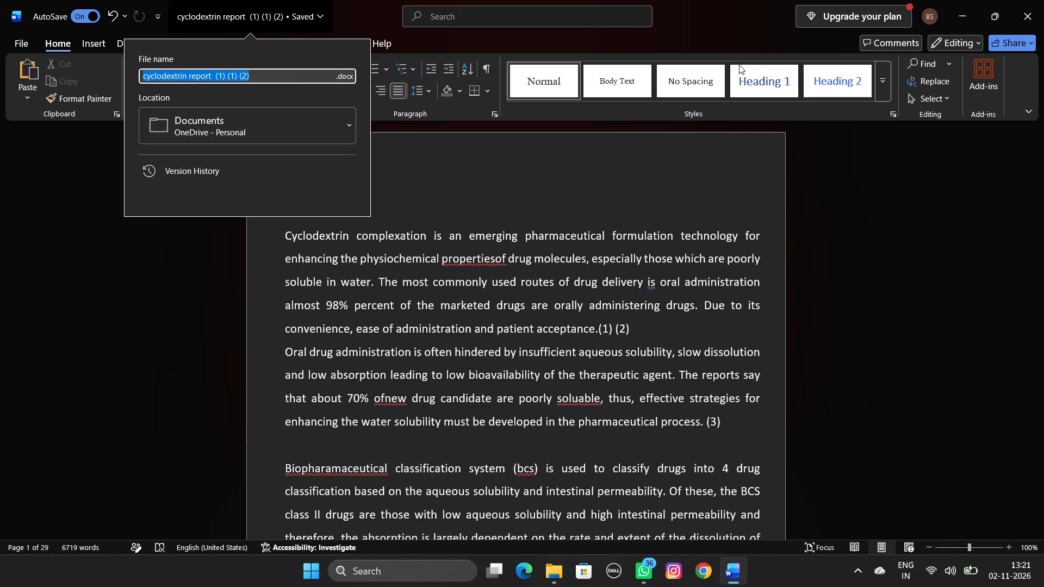
click(872, 185)
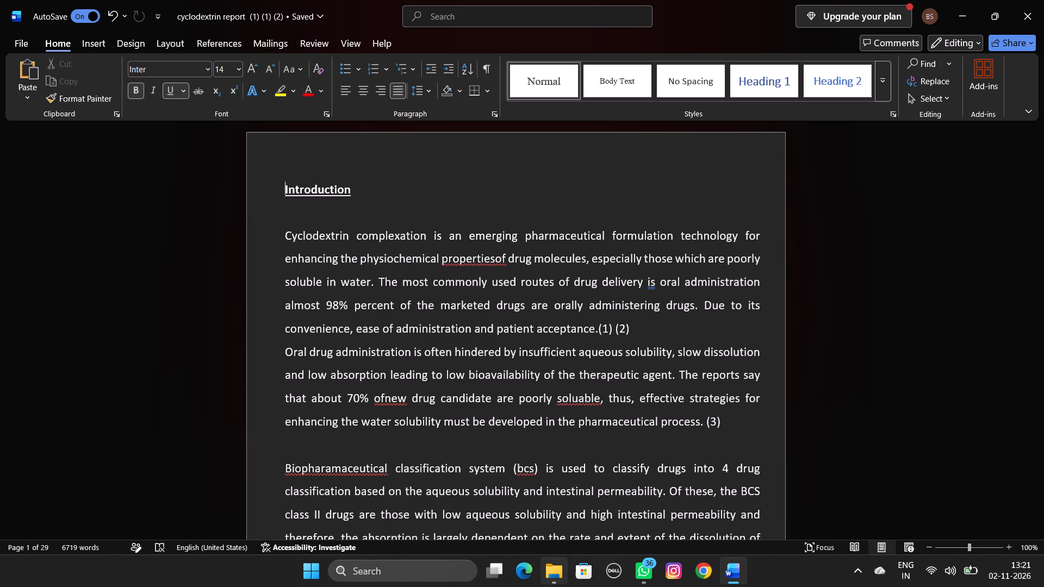
Switch to File Explorer and open the personal OneDrive folder to find the uploaded report.
click(545, 585)
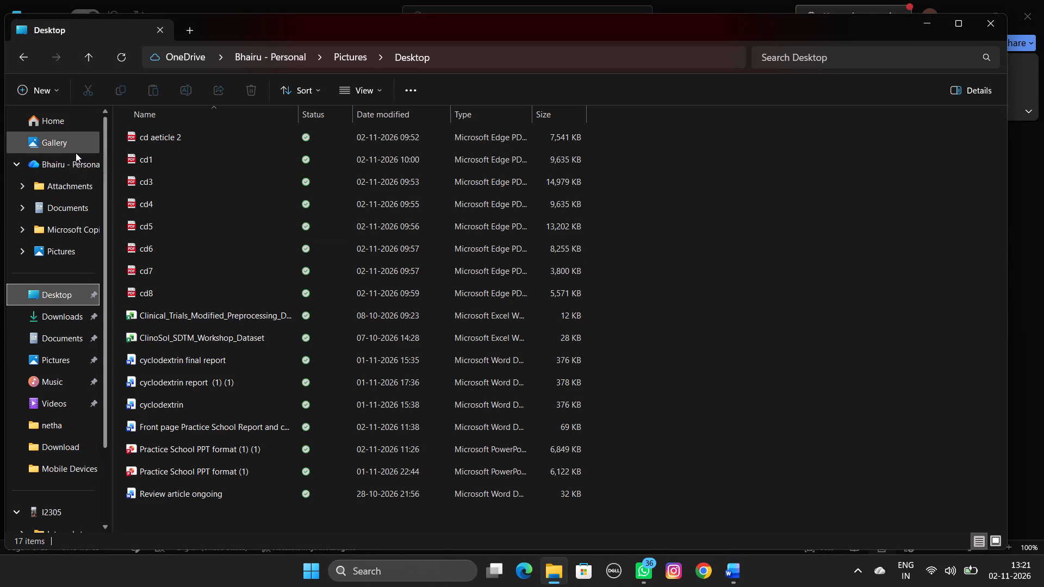
double_click(82, 167)
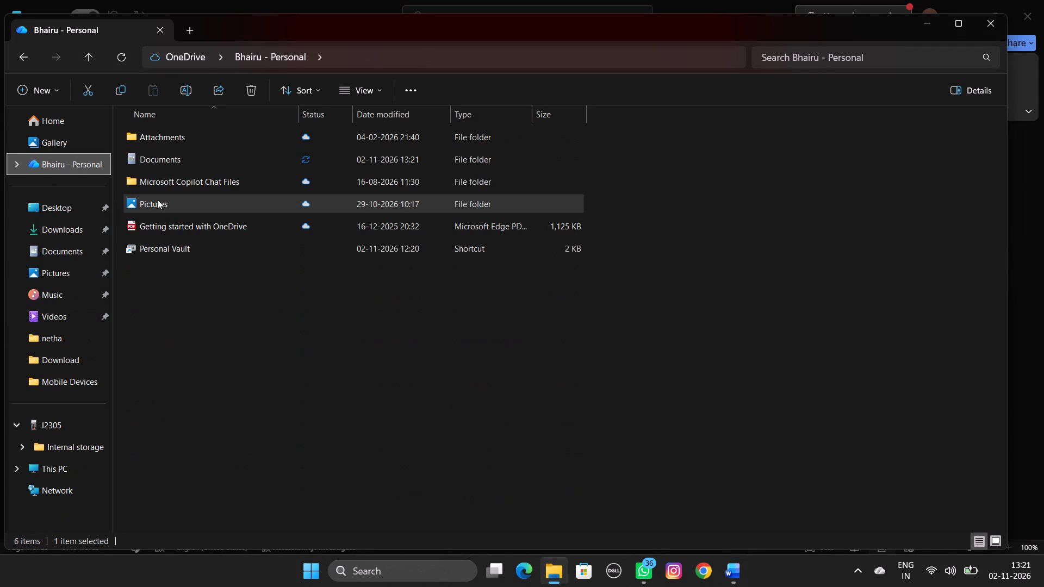
Open the Documents folder in the personal OneDrive and locate the file cyclodextrin report (1) (1) (2).
double_click(299, 165)
key(BackSpace)
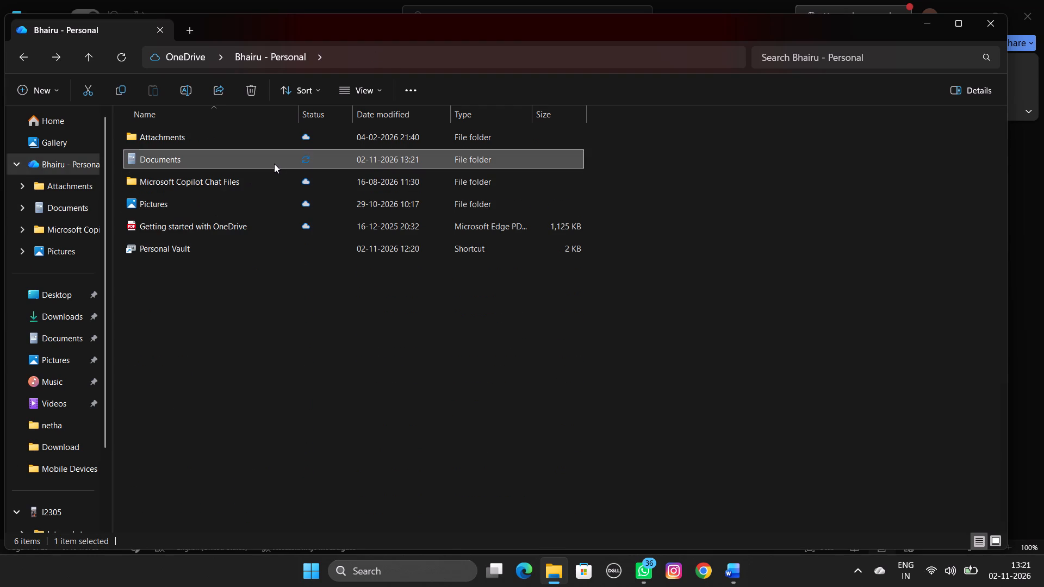
double_click(277, 163)
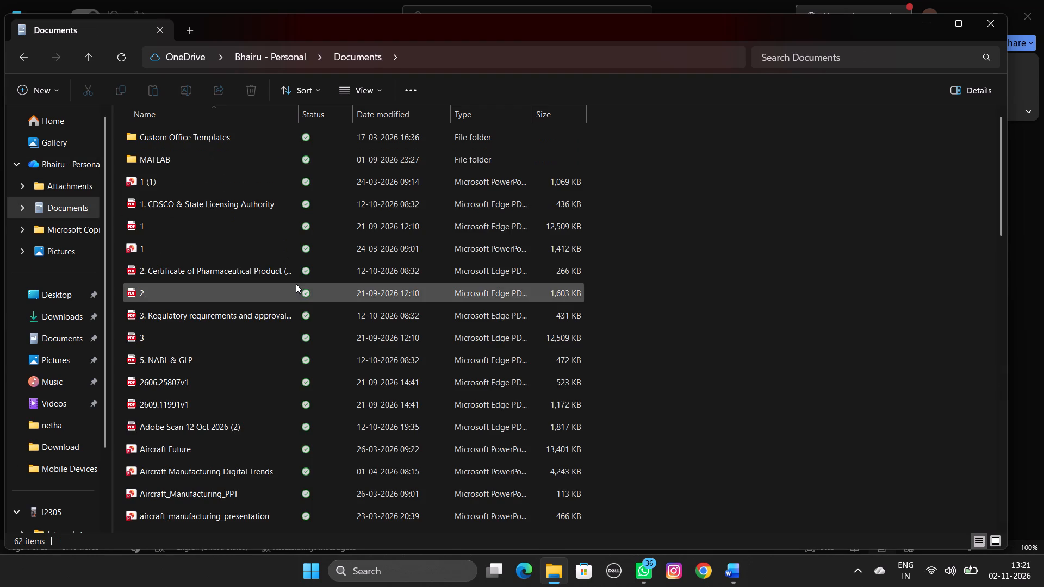
scroll(296, 284, down, 3)
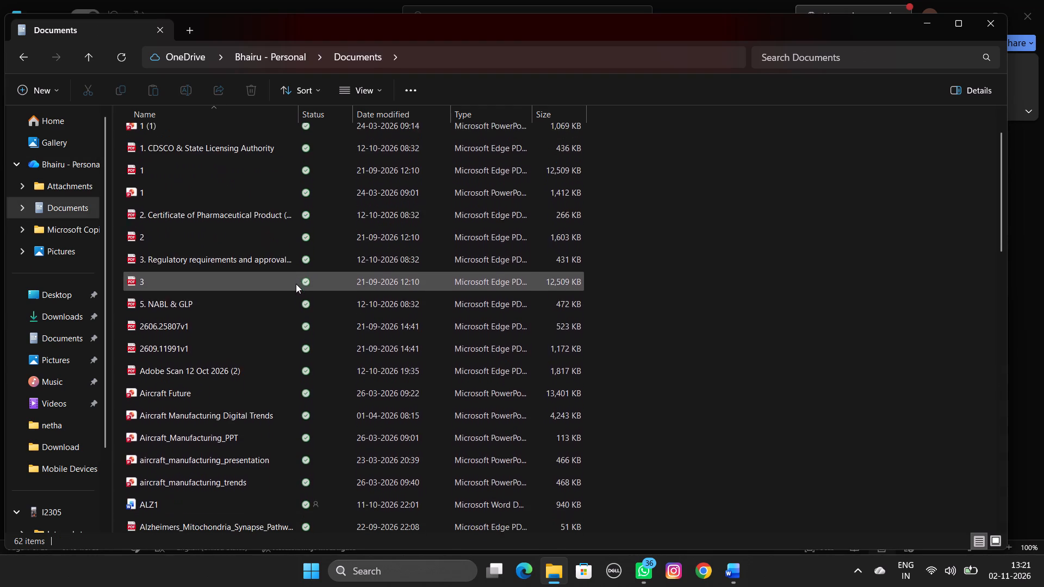
scroll(296, 284, down, 4)
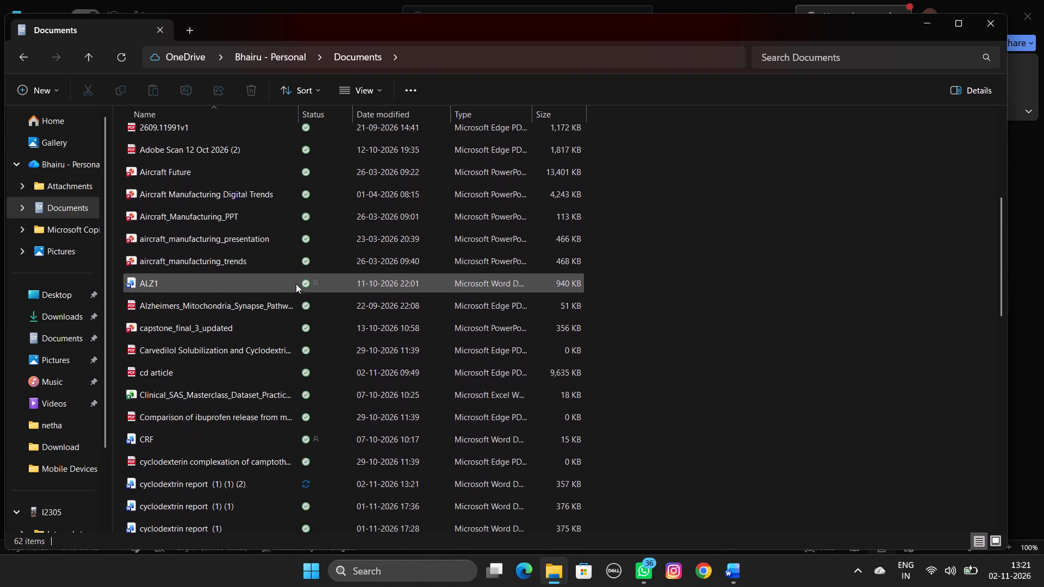
scroll(296, 284, down, 1)
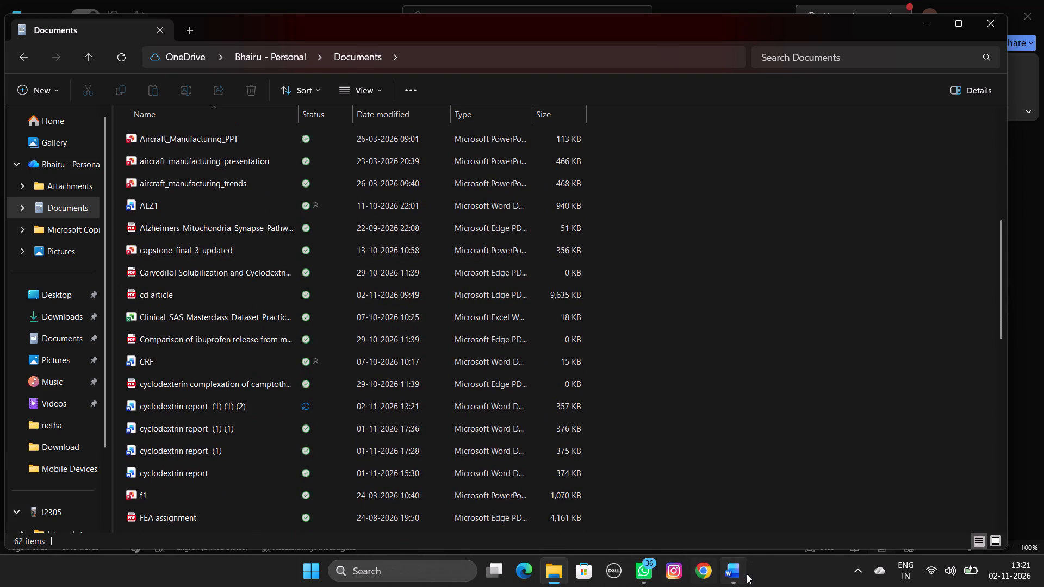
Close the Word window of cyclodextrin report (1) (1) (2).
click(797, 457)
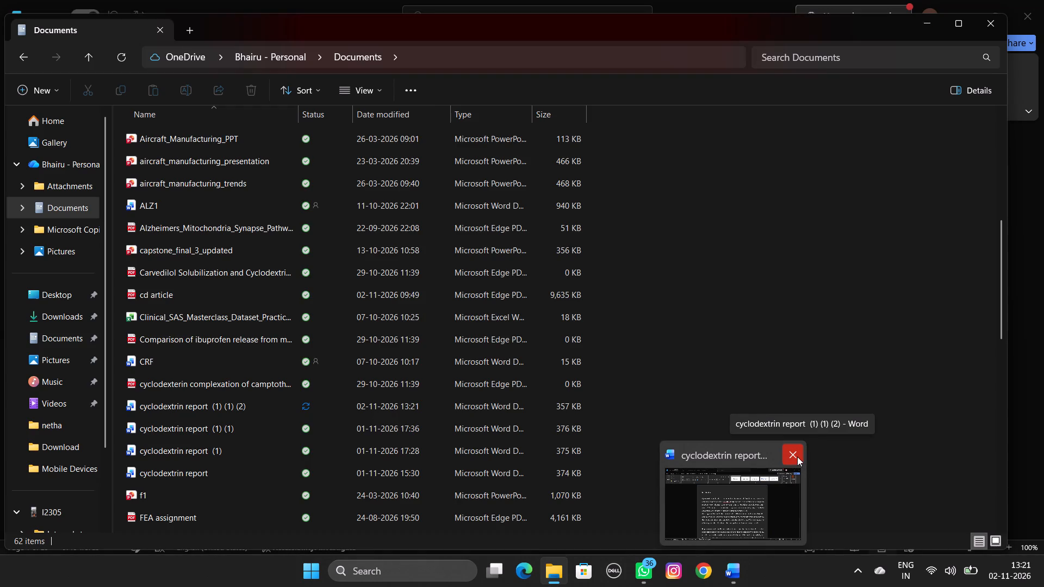
Copy the file cyclodextrin report (1) (1) (2) from the OneDrive Documents folder to the clipboard.
click(518, 397)
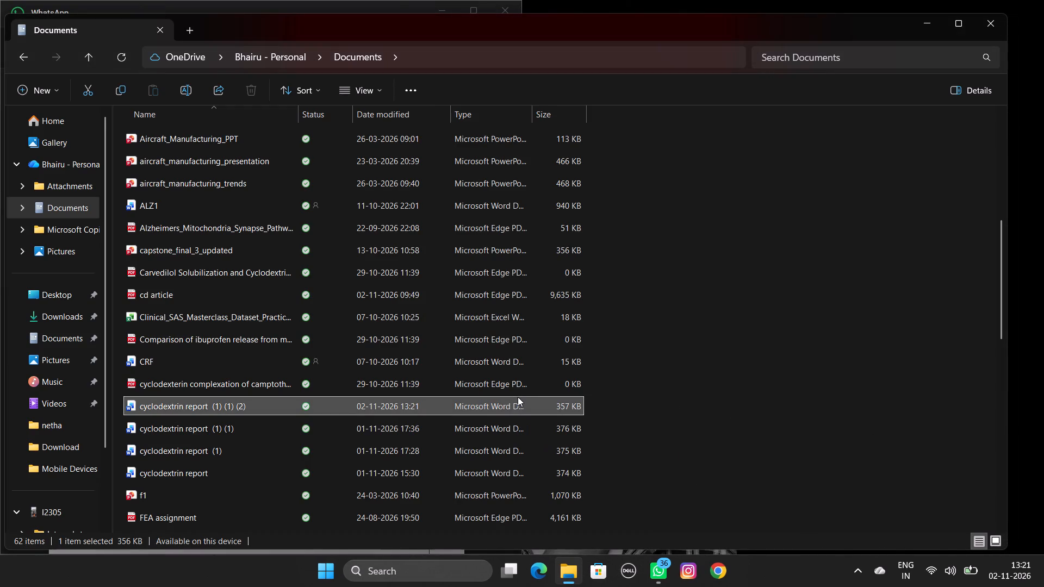
key(ctrl+c)
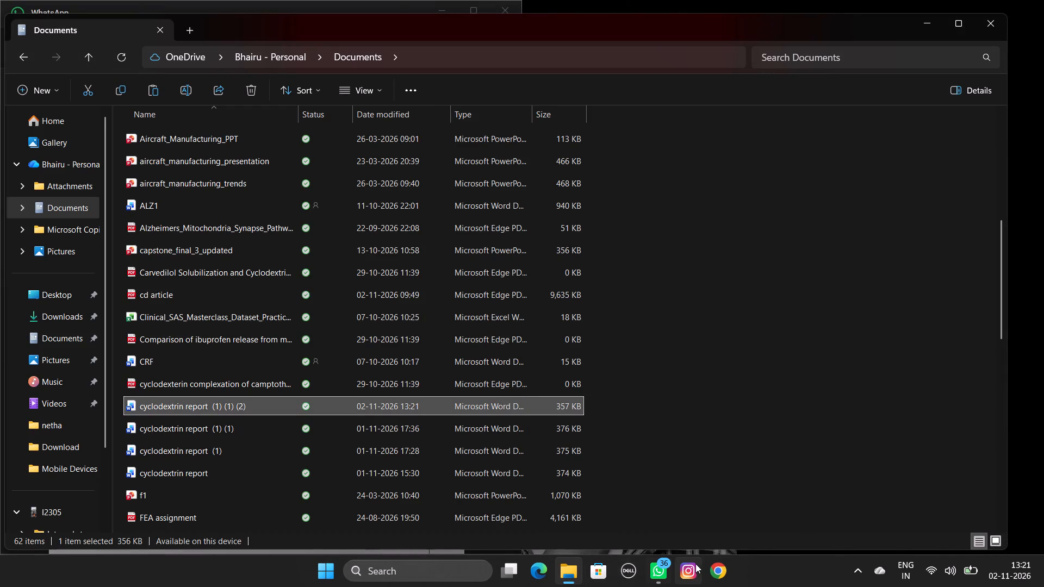
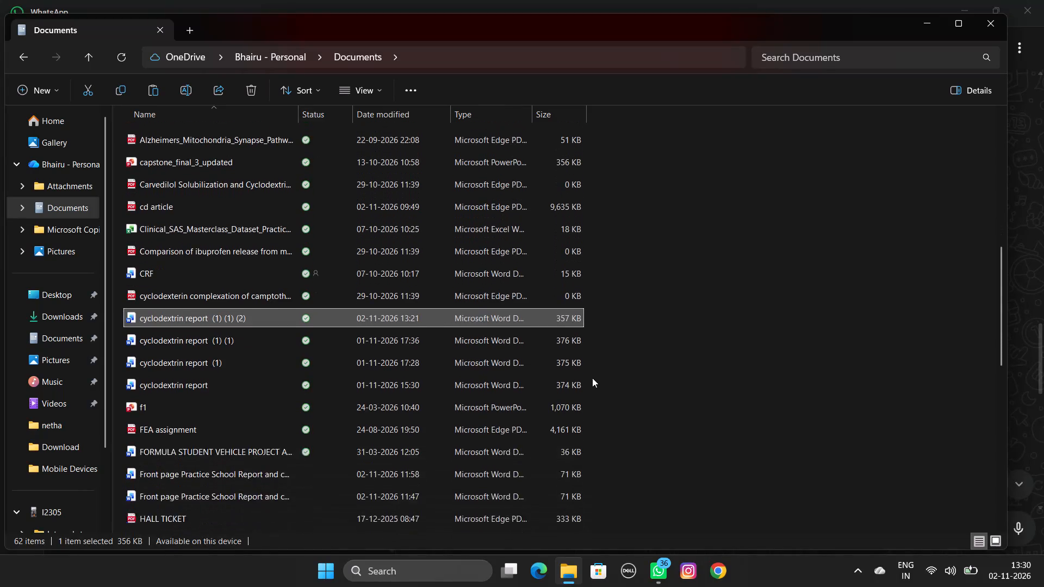
Open the "Practice School PPT format (1)" presentation from the personal OneDrive Documents folder in PowerPoint.
scroll(592, 378, down, 1)
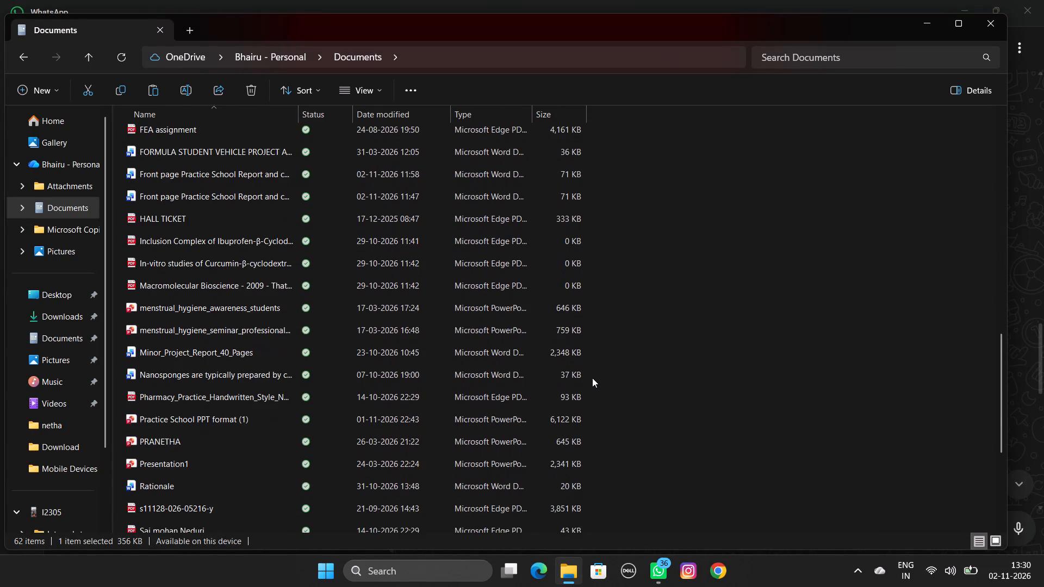
scroll(592, 378, down, 1)
double_click(333, 420)
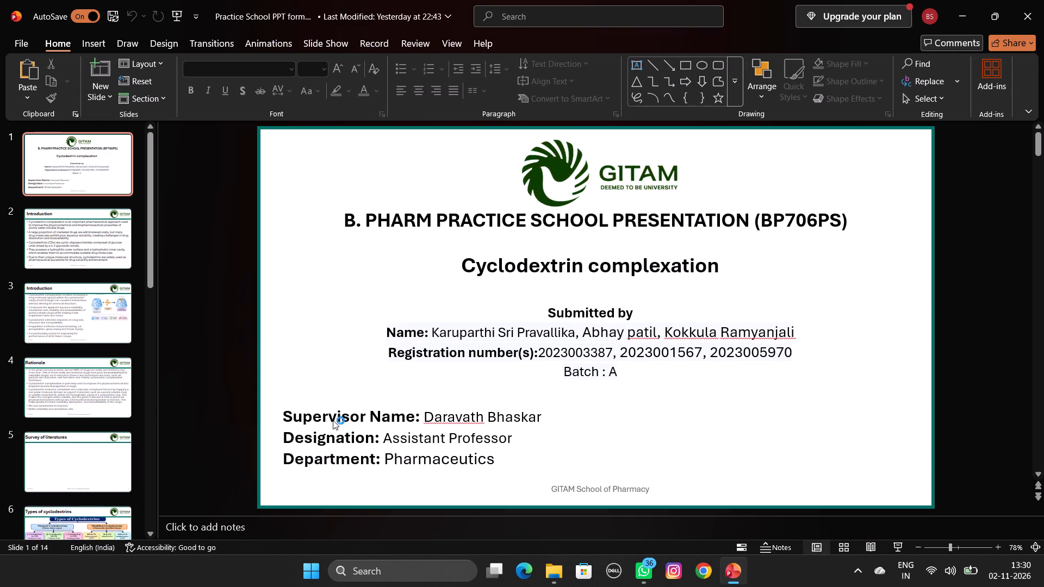
Review the slides of the cyclodextrin complexation Practice School presentation, then close it.
key(Down)
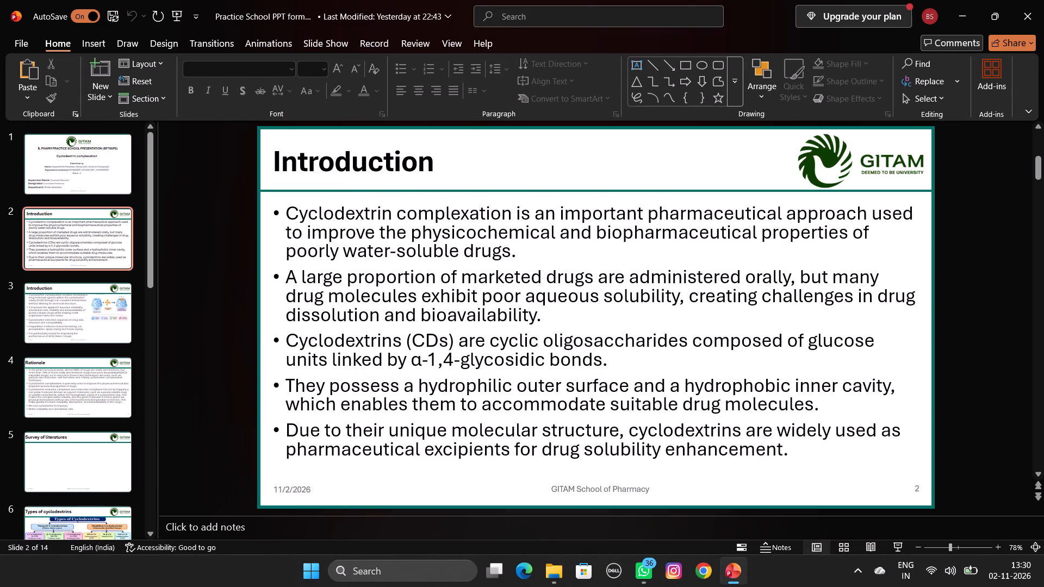
key(Down)
key(Down)
key(Down)
key(Down)
key(Down)
key(Down)
key(Down)
key(Down)
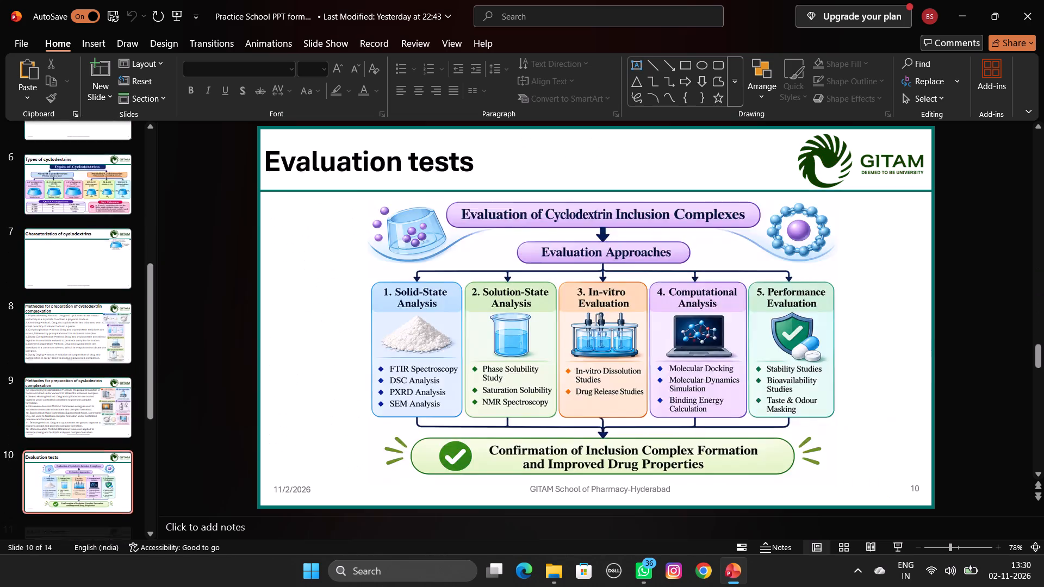
key(Down)
key(Down)
key(Down)
key(Down)
key(Down)
key(Up)
key(Up)
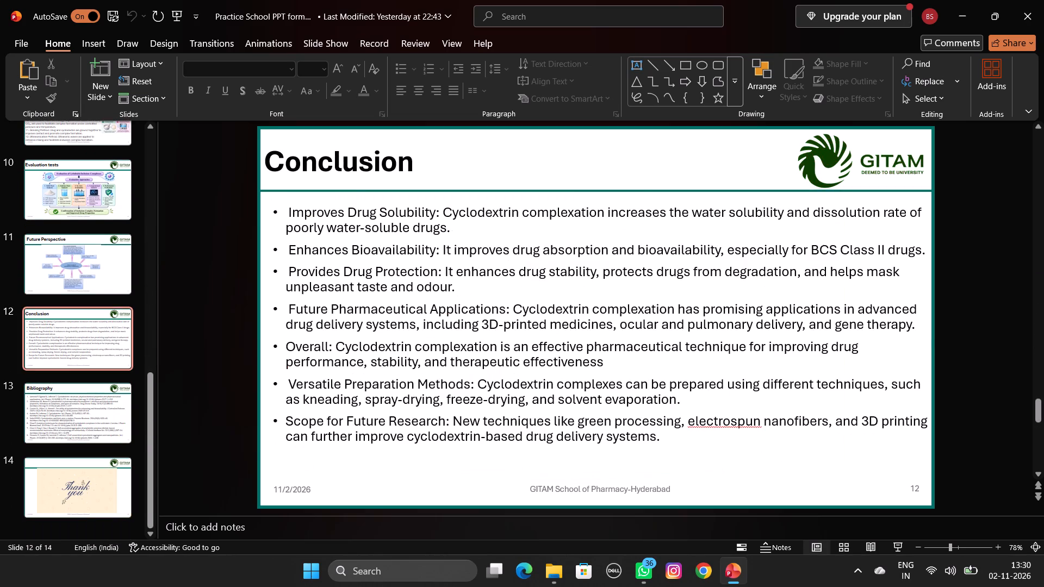
key(Up)
key(Up)
key(Up)
key(Up)
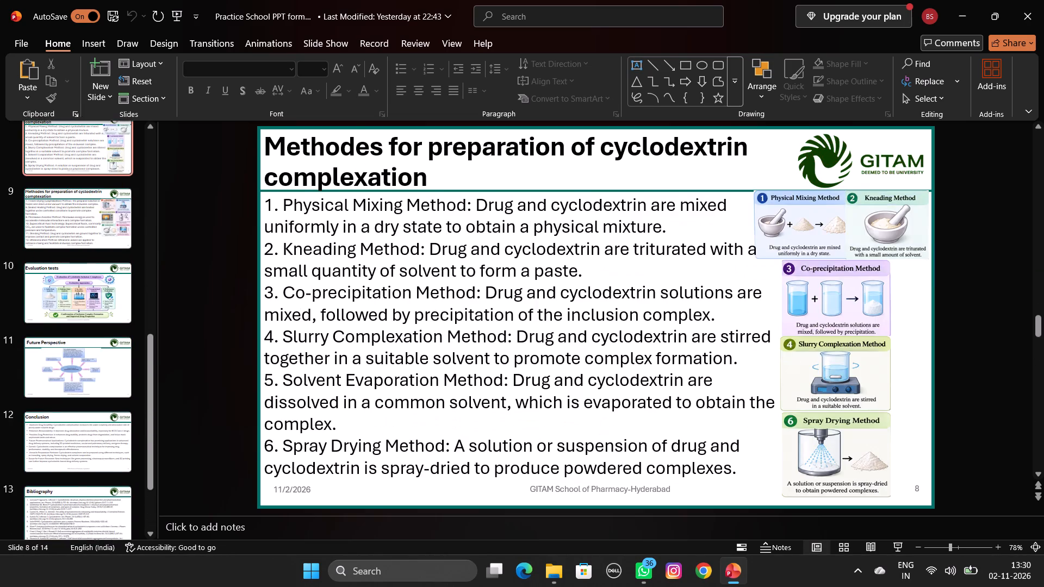
key(Up)
key(Up)
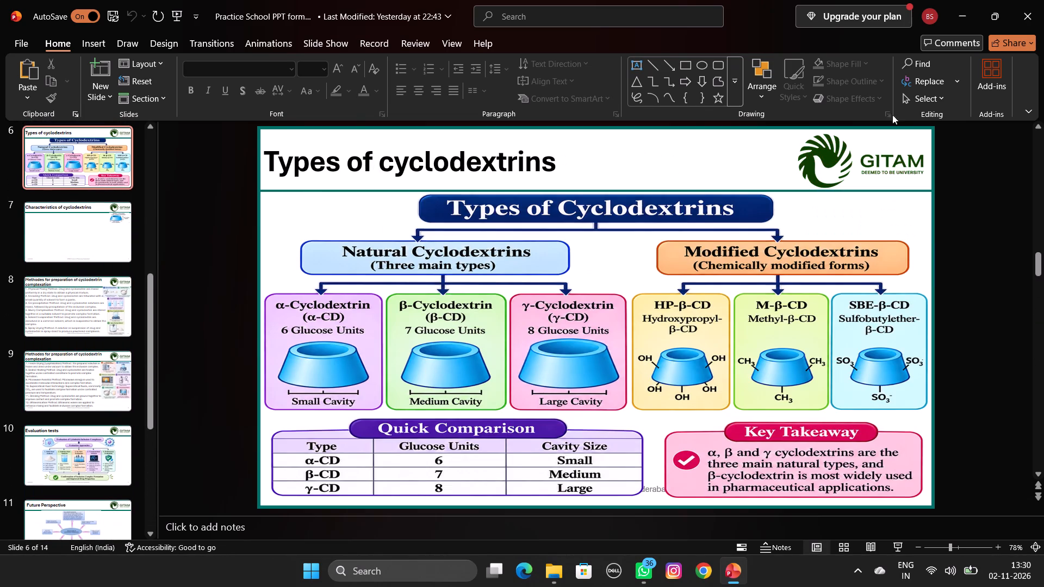
click(1043, 0)
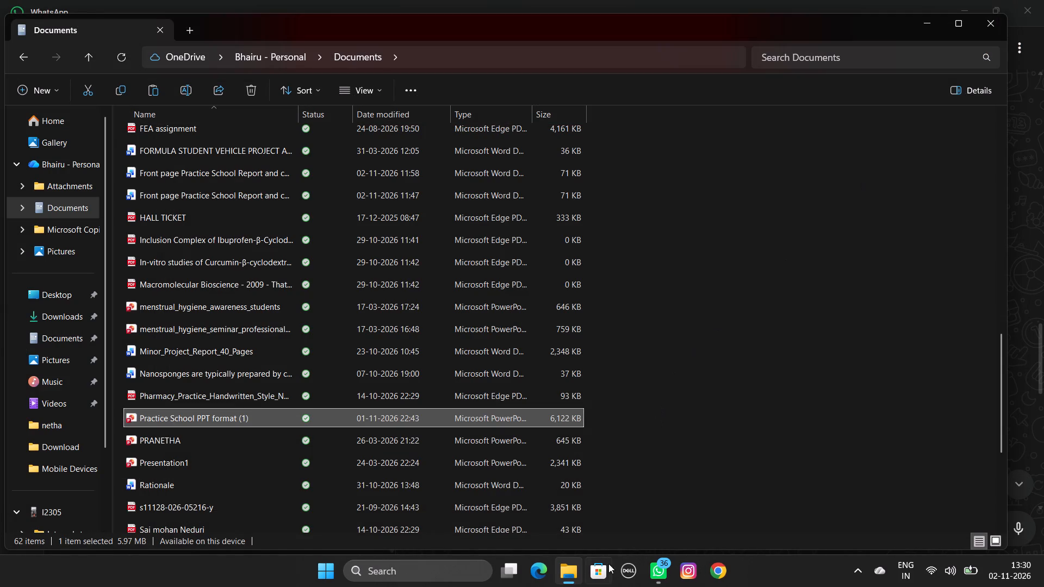
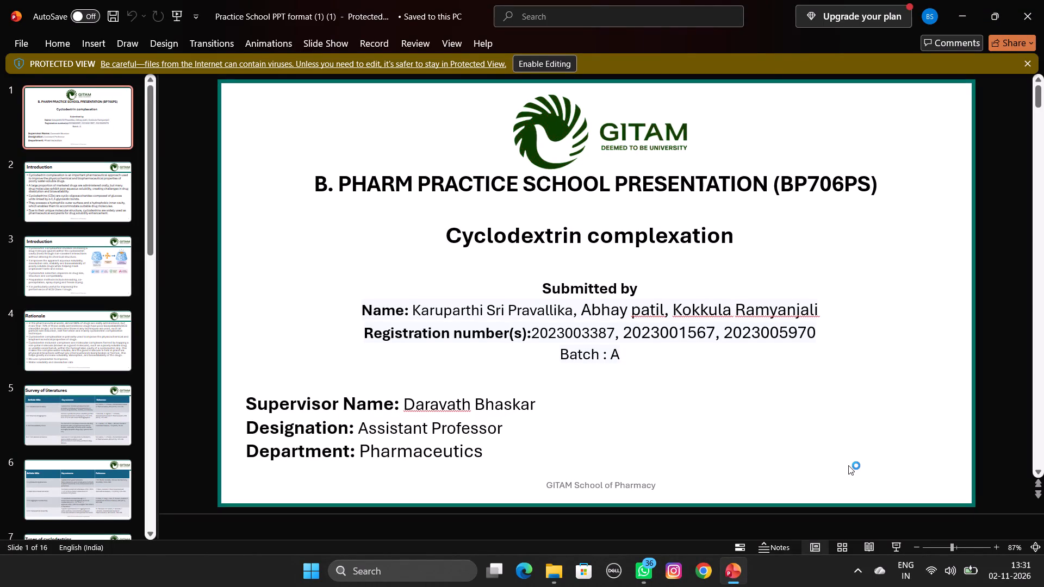
Enable editing for the protected Practice School presentation on cyclodextrin complexation.
key(Down)
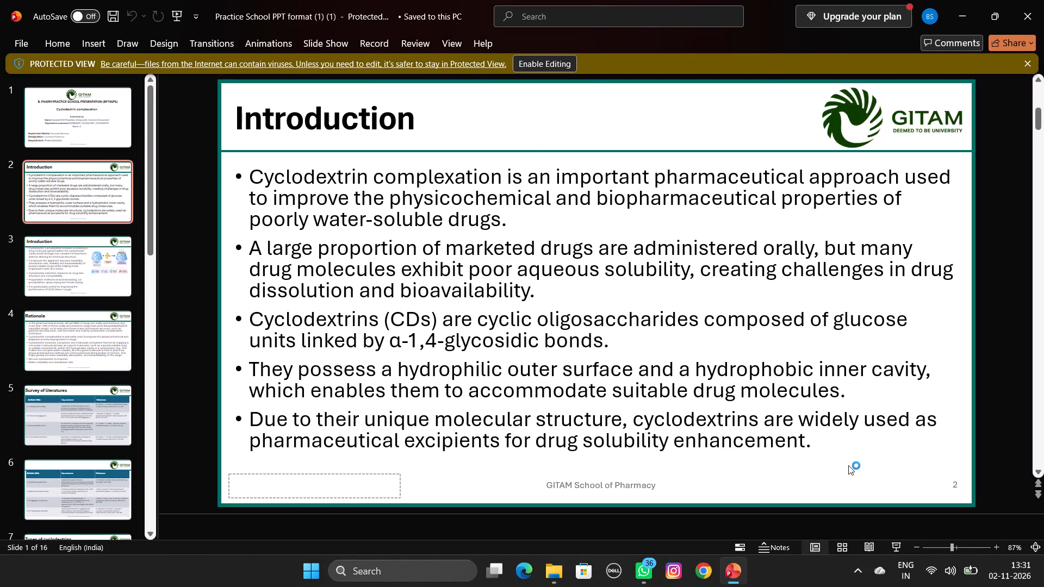
click(556, 65)
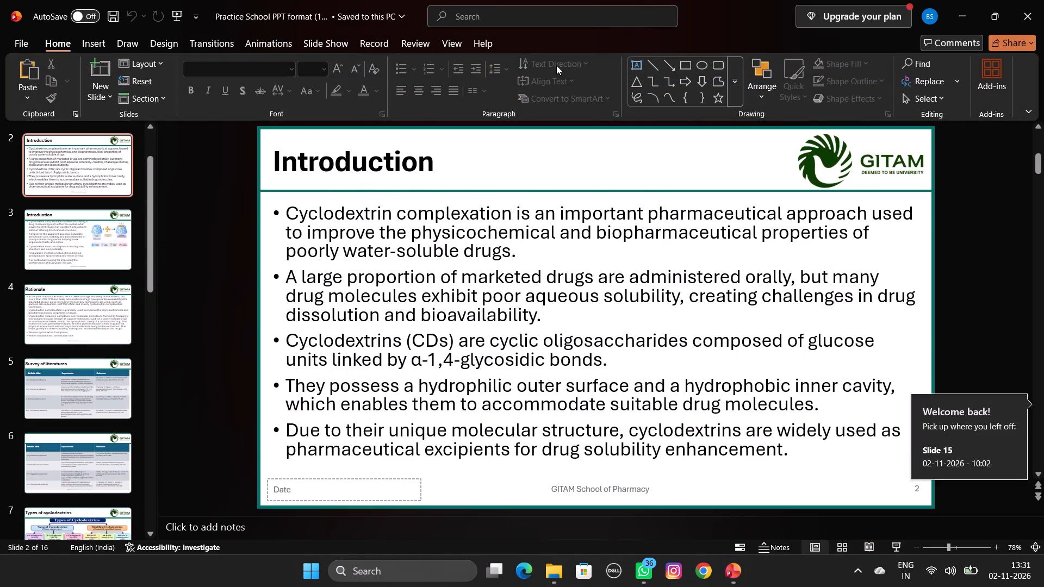
Review the presentation's slides from the Introduction through the closing Thank you slide.
key(Down)
key(Down)
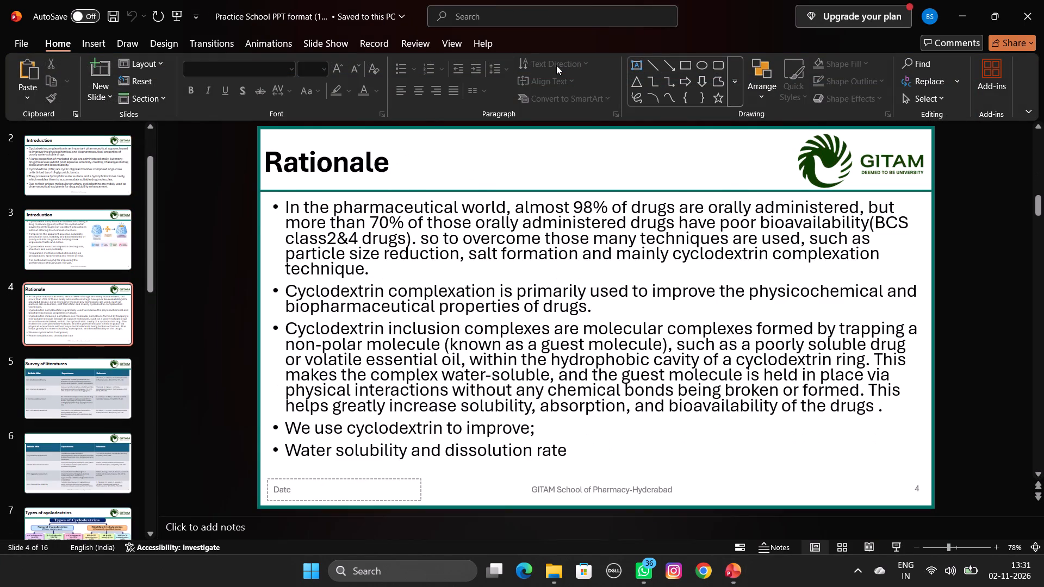
key(Up)
key(Down)
key(Down)
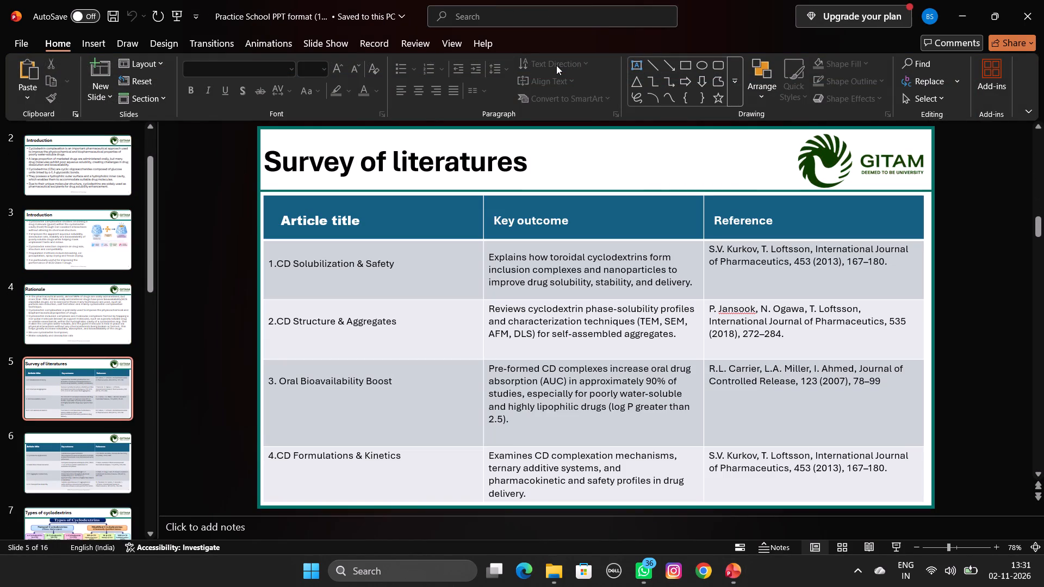
key(Down)
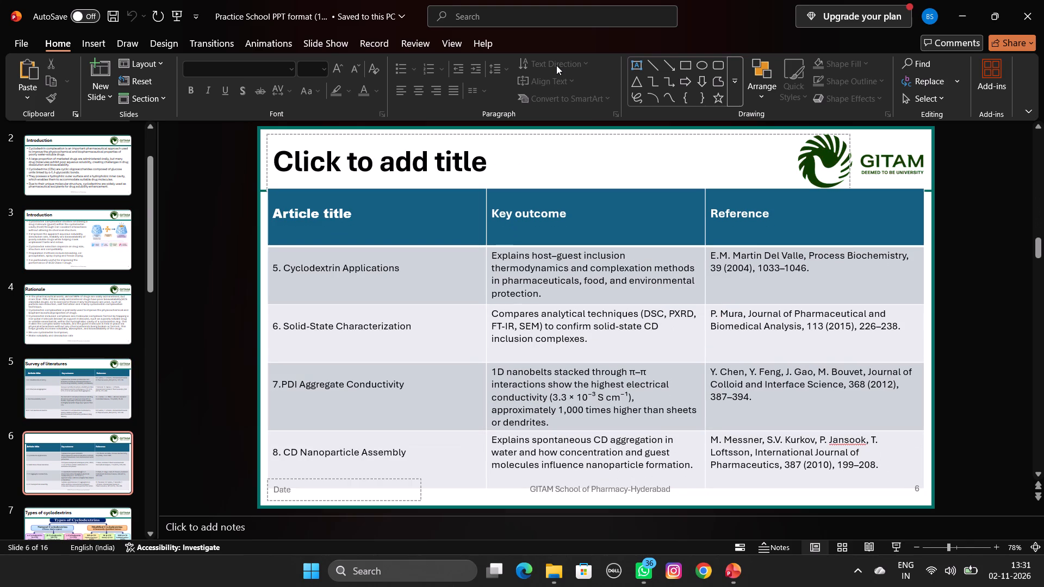
key(Down)
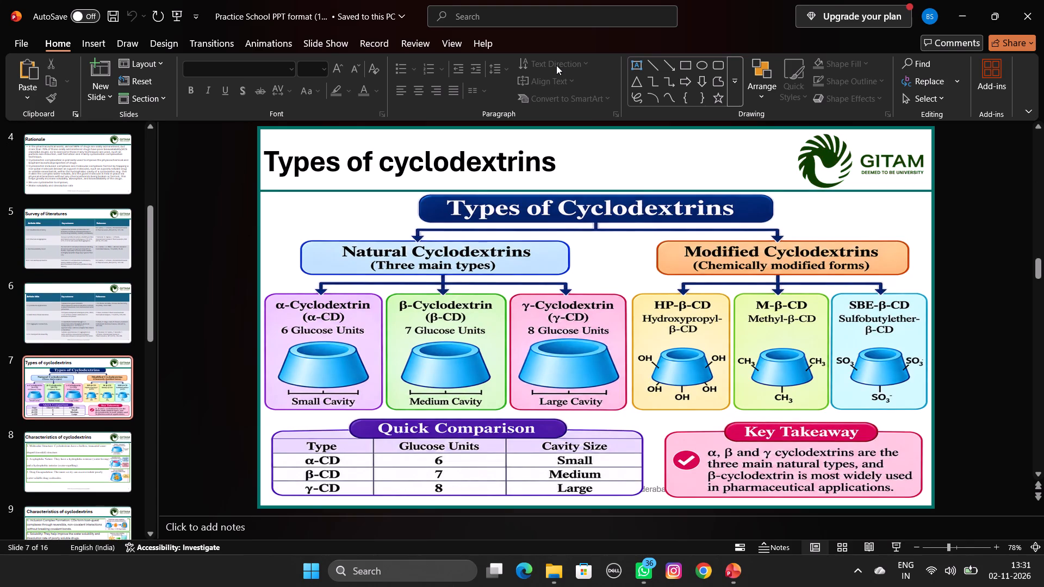
key(Down)
key(Down)
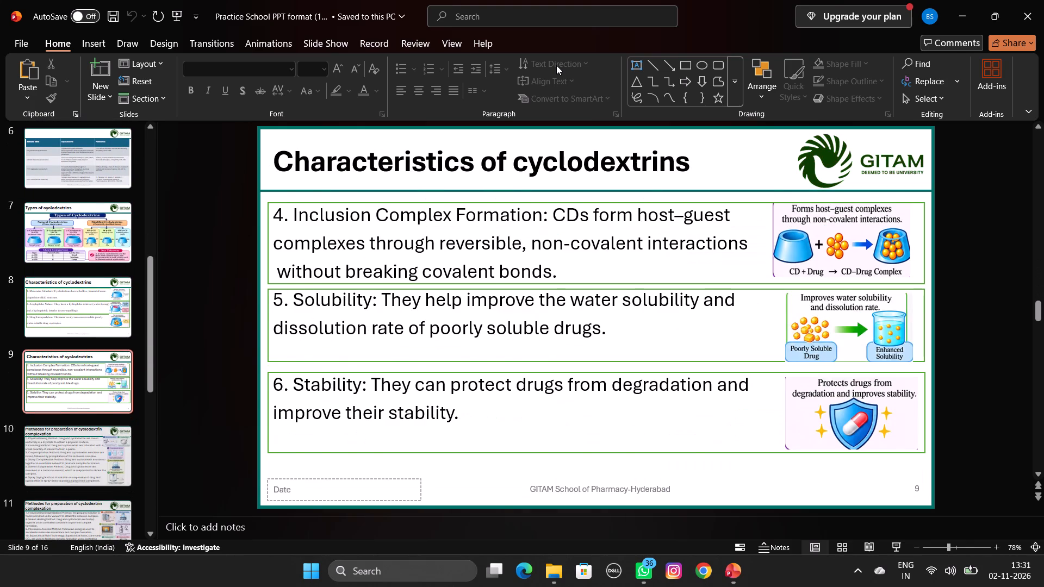
key(Down)
key(Down)
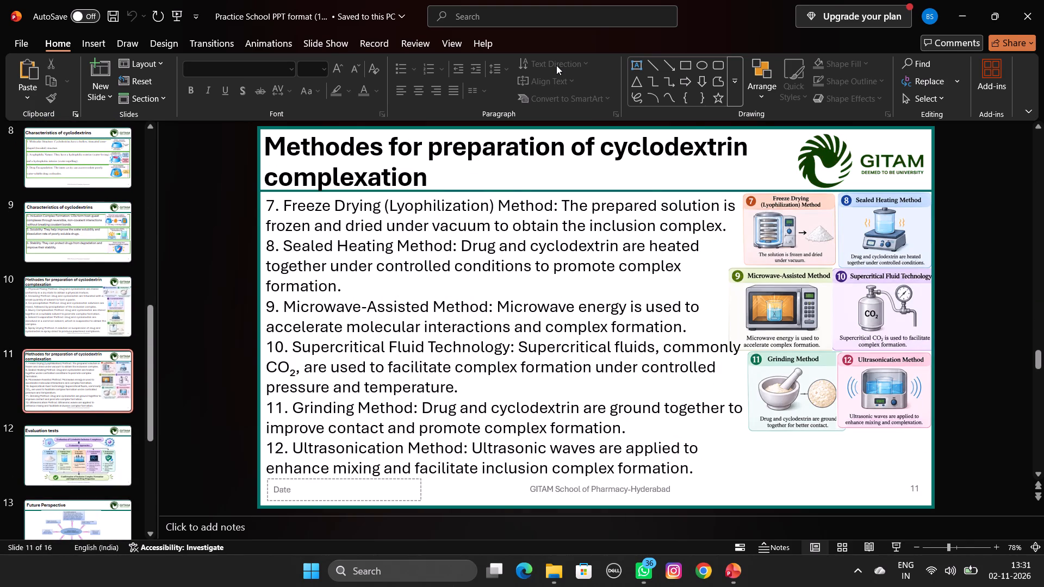
key(Down)
key(Down)
key(Down)
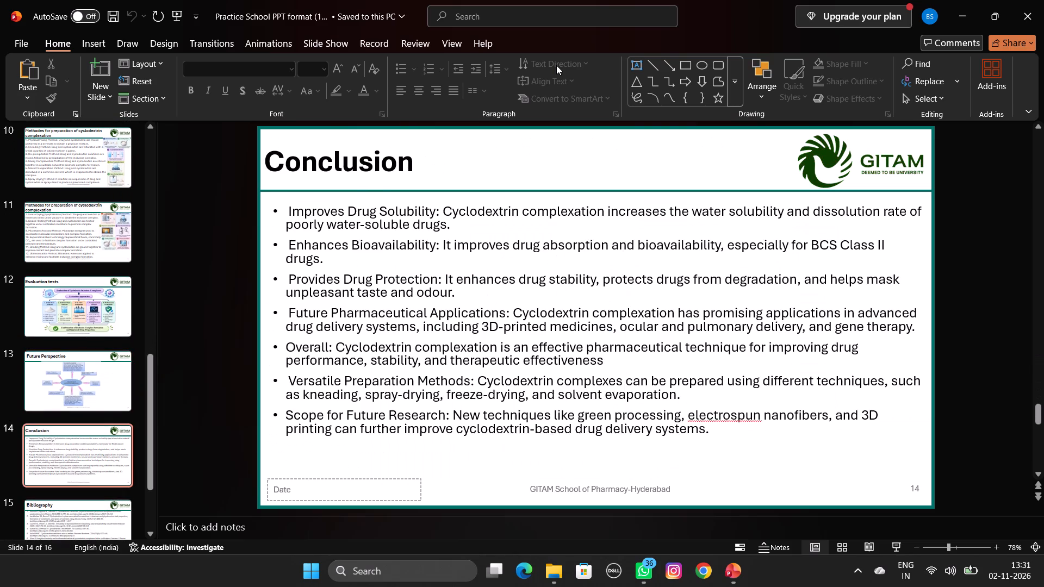
key(Down)
key(Down)
key(Down)
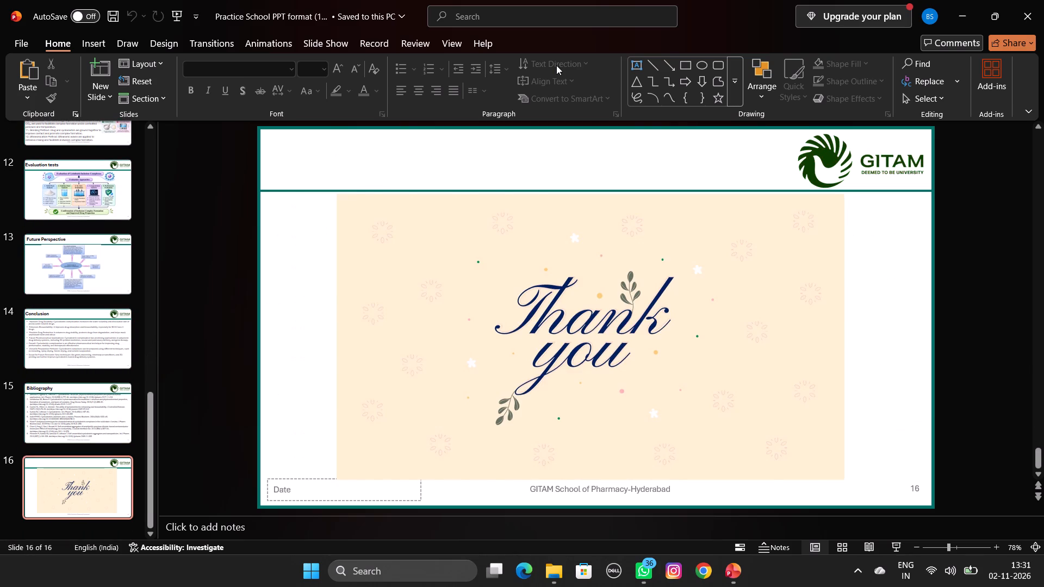
Return to the start of the presentation and re-read the slides from the Introduction through the Conclusion.
key(Up)
key(Up)
key(Up)
key(Up)
key(Up)
key(Up)
key(Up)
key(Up)
key(Up)
key(Up)
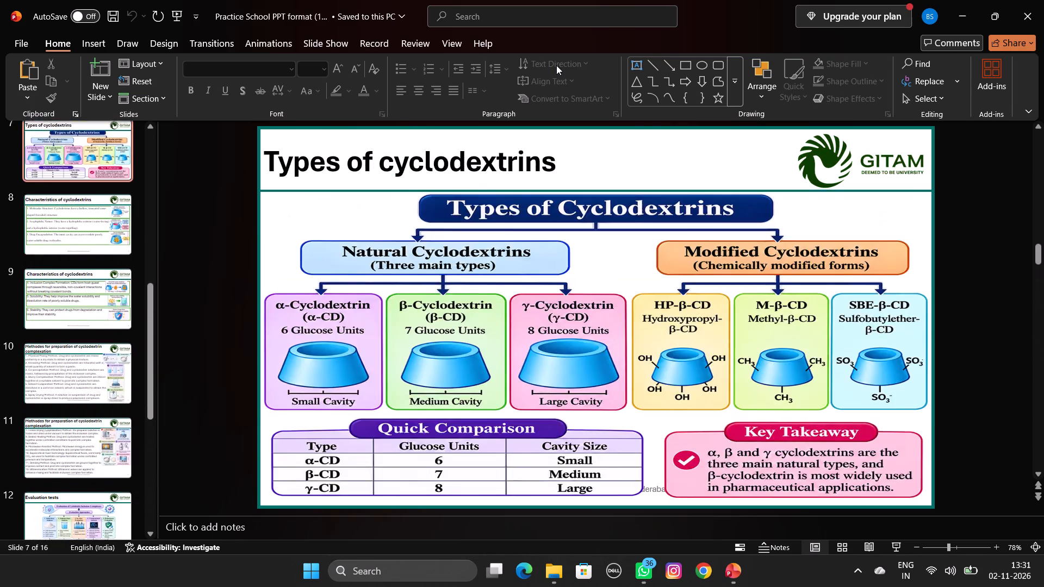
key(Up)
key(Up)
key(Up)
key(Up)
key(Up)
key(Down)
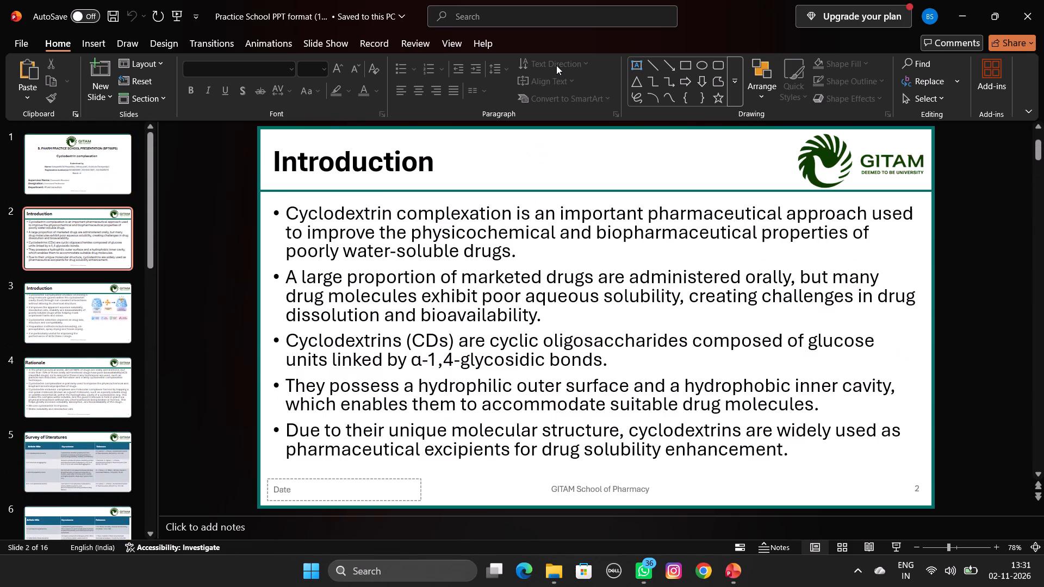
key(Down)
key(Down)
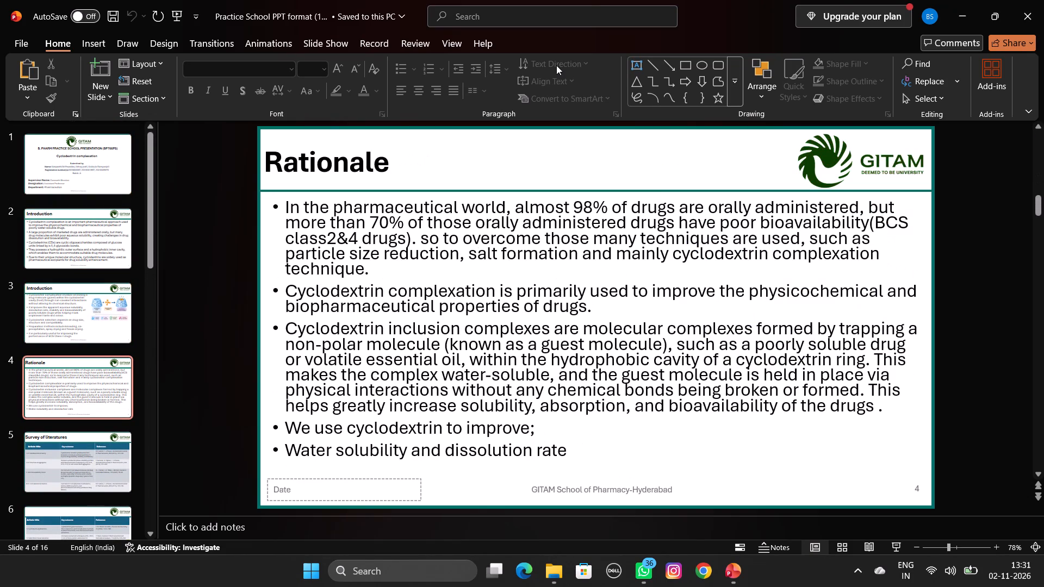
key(Down)
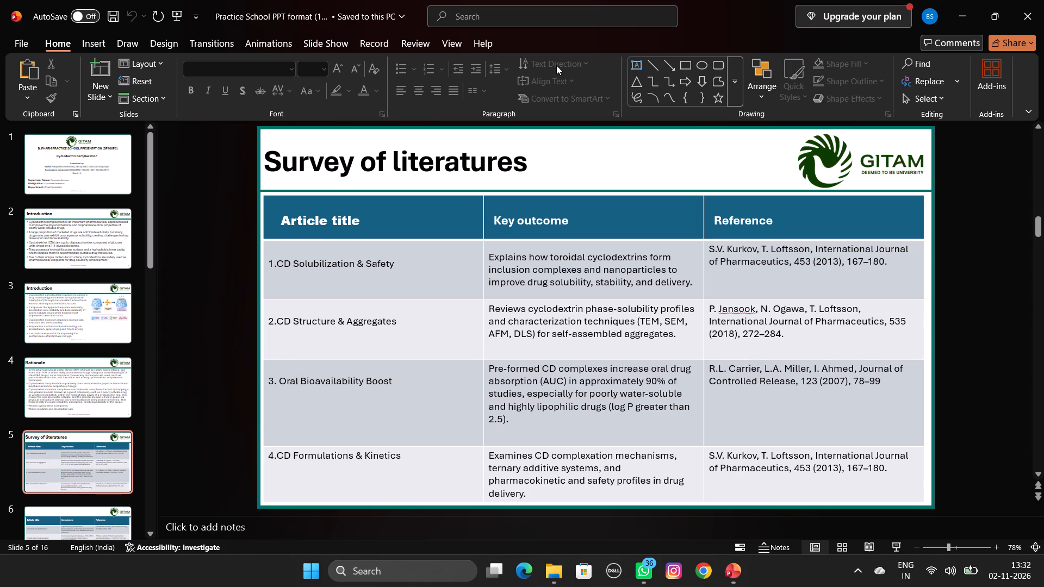
key(Down)
key(Down)
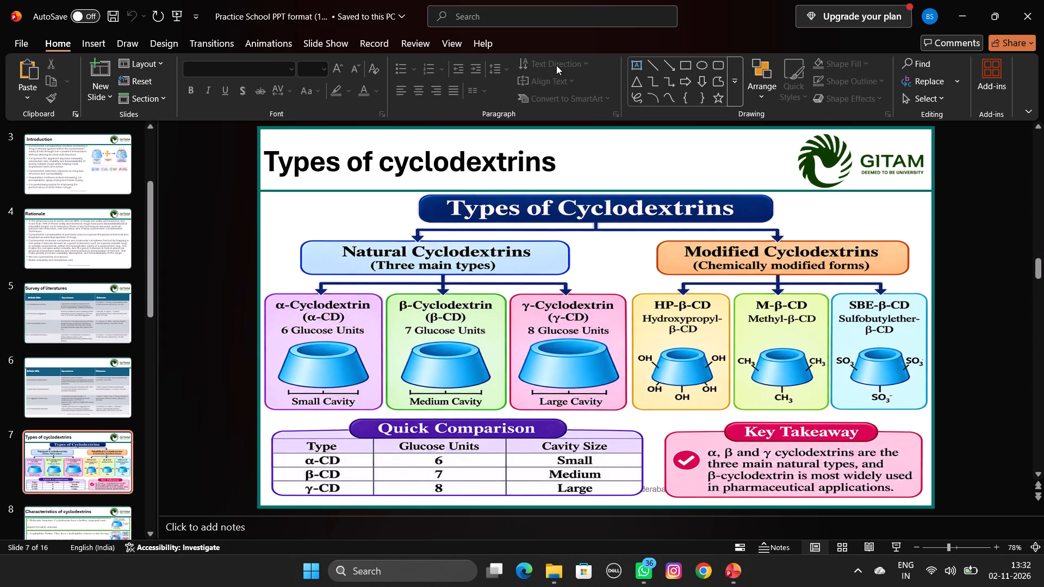
key(Down)
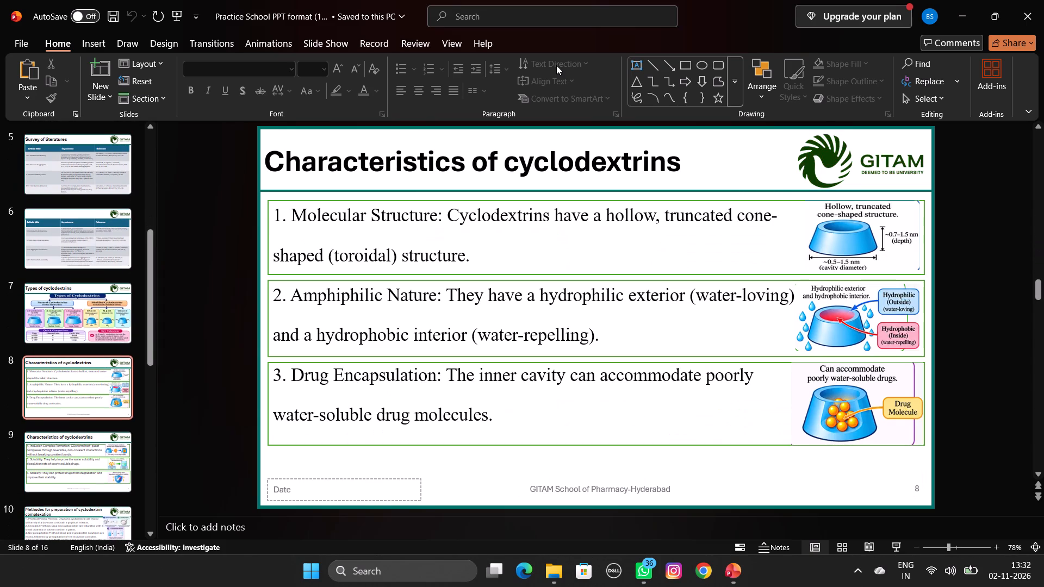
key(Down)
key(Down)
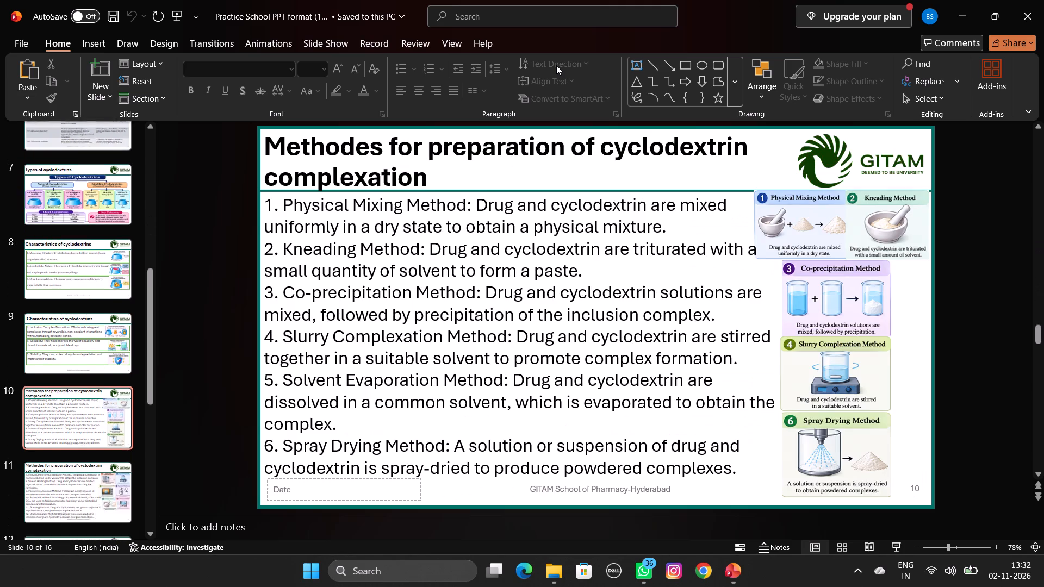
key(Down)
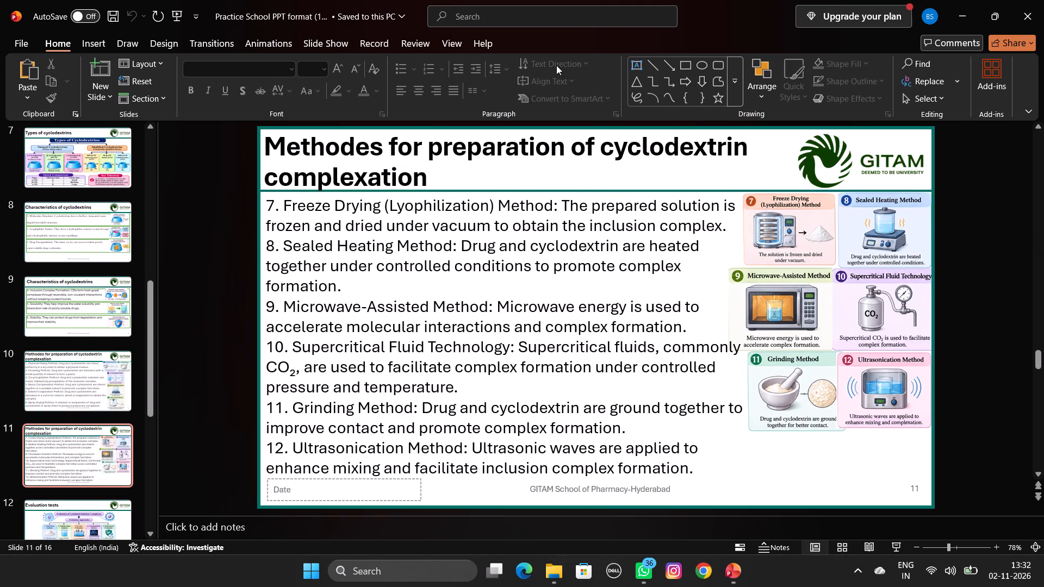
key(Up)
key(Down)
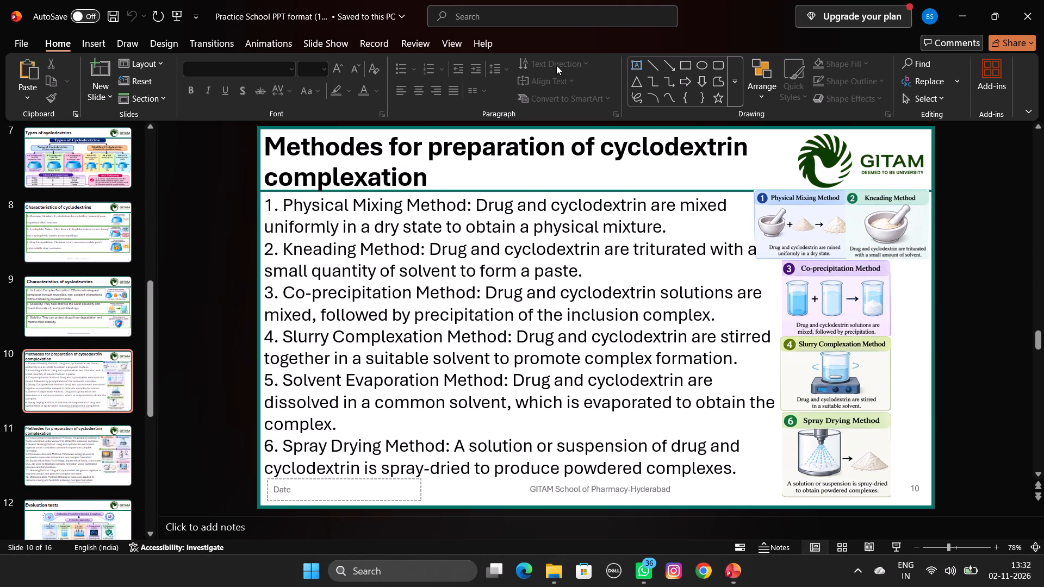
key(Down)
key(Down)
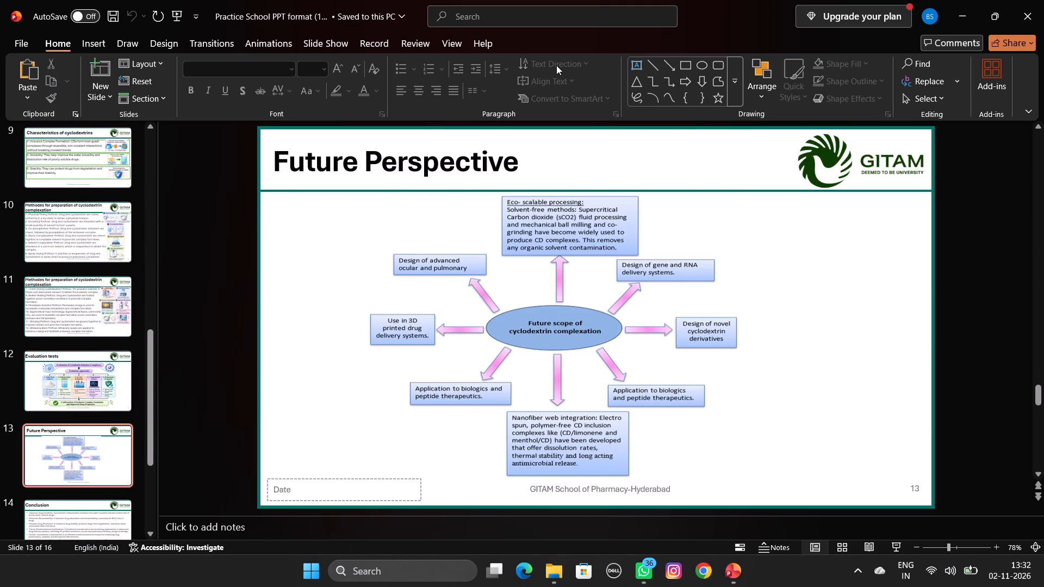
key(Down)
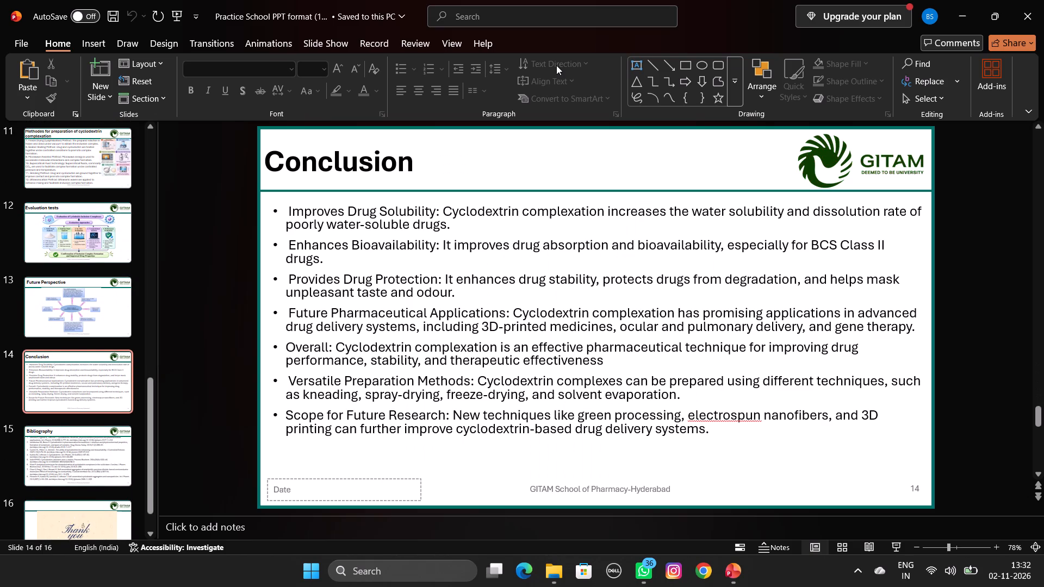
Return to the Future Perspective slide and check whether its diagram of the future scope of cyclodextrin complexation is a single object.
key(Up)
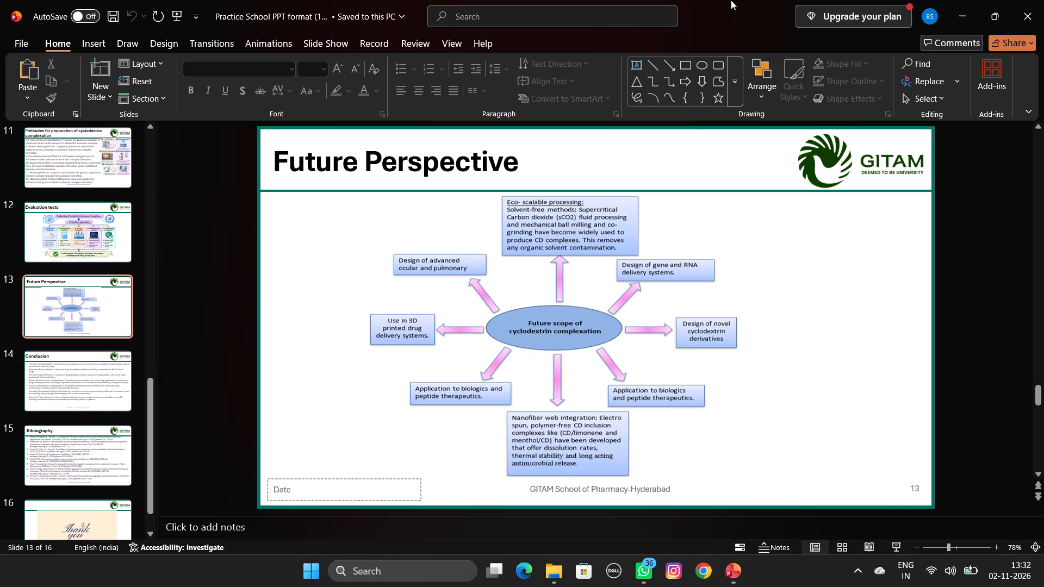
click(489, 337)
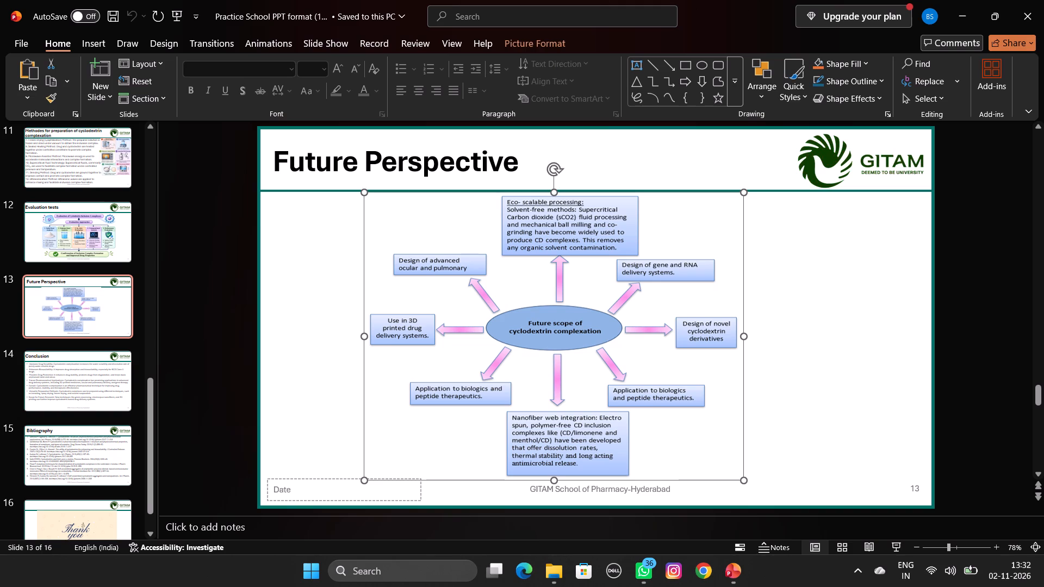
click(985, 279)
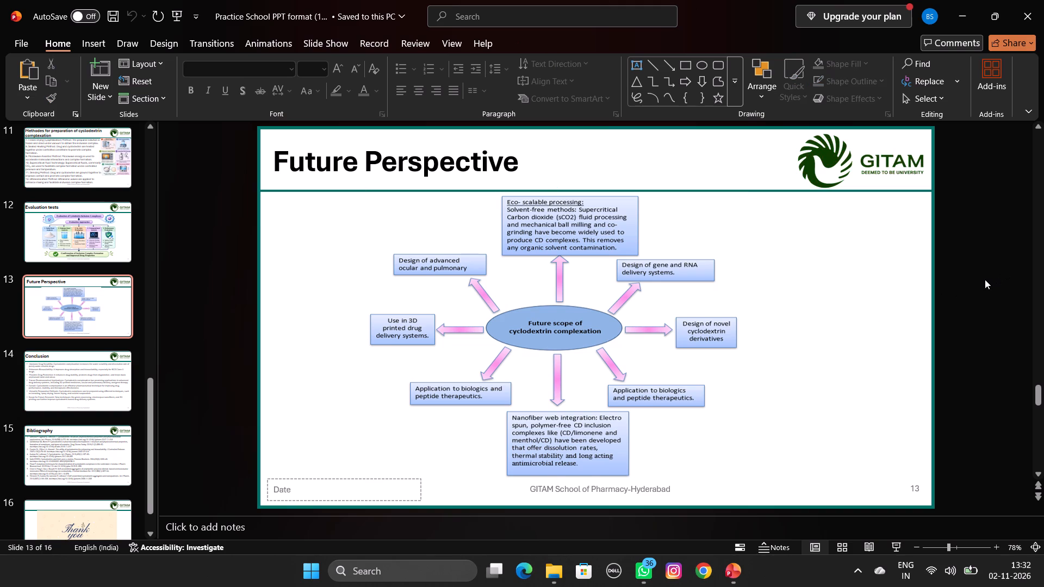